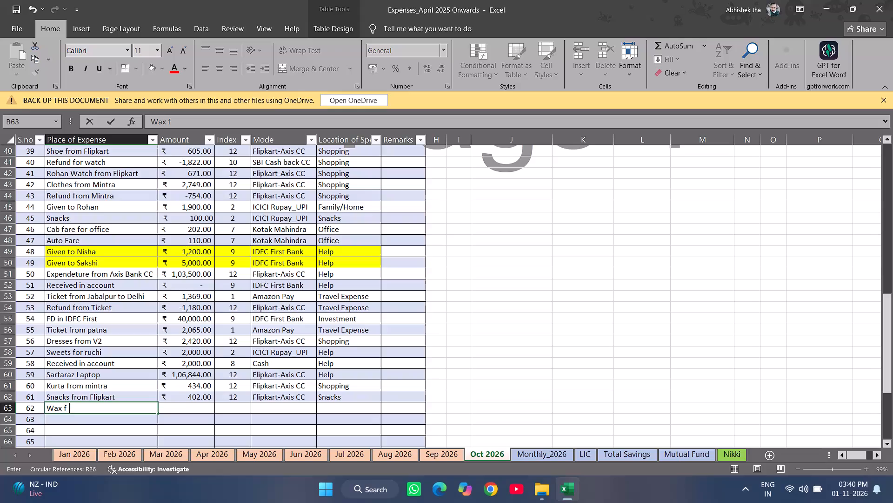
Finish the expense name in row 63 as "Wax from Amaxon" and enter its amount as 315.
{"action": "key", "text": "Return"}
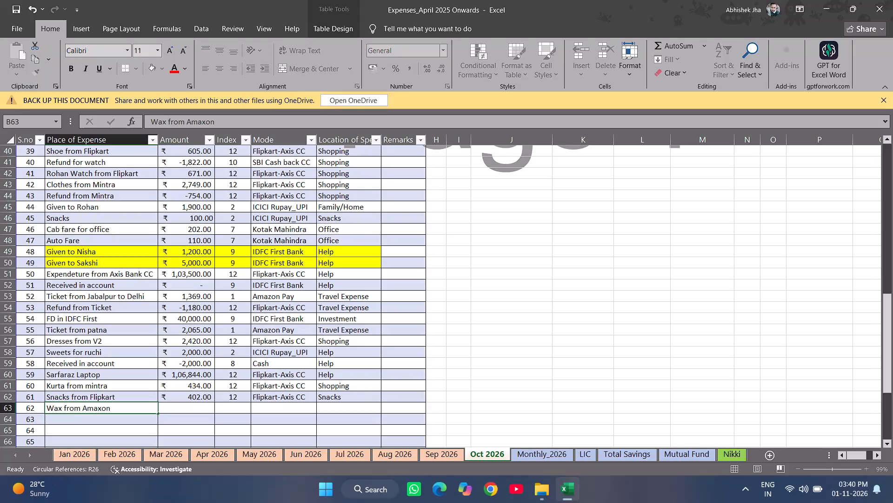
{"action": "key", "text": "Up"}
{"action": "key", "text": "Right"}
{"action": "type", "text": "31"}
{"action": "key", "text": "5"}
{"action": "key", "text": "Return"}
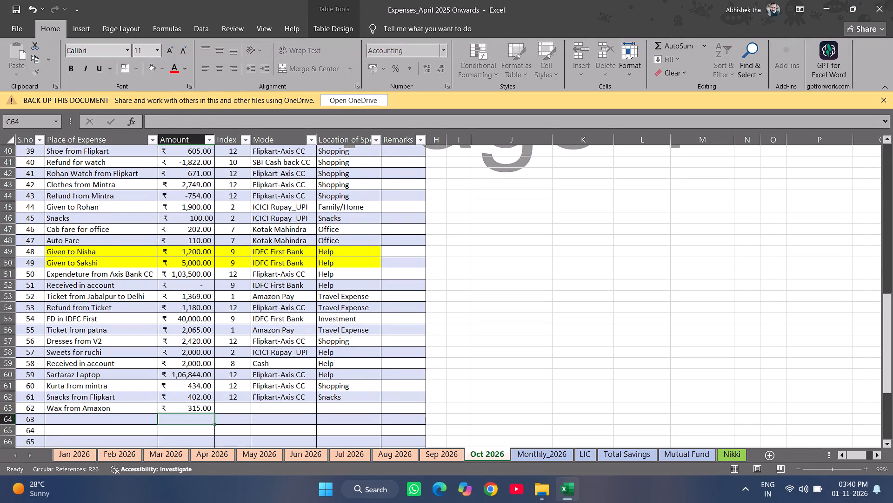
Give the row 63 wax expense index 1 and the spending category Shopping, and save the workbook.
{"action": "key", "text": "Right"}
{"action": "key", "text": "Up"}
{"action": "key", "text": "1"}
{"action": "key", "text": "Right"}
{"action": "key", "text": "Right"}
{"action": "key", "text": "Right"}
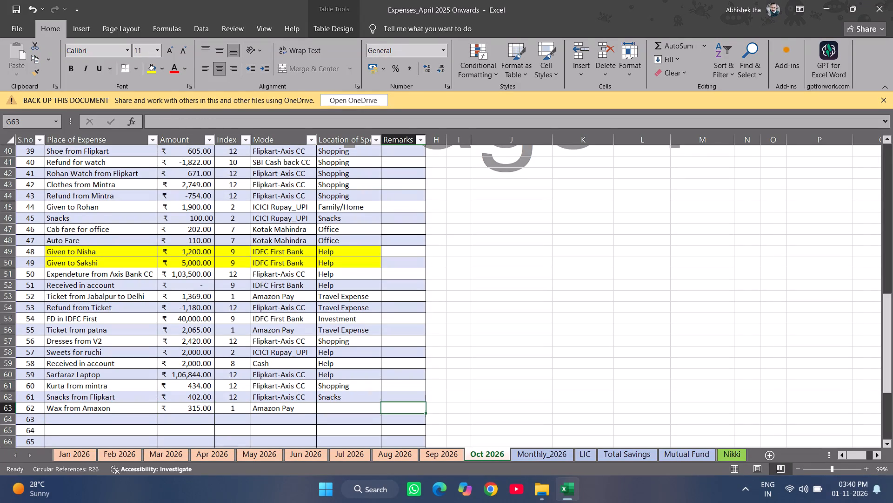
{"action": "key", "text": "Left"}
{"action": "type", "text": "Sho"}
{"action": "key", "text": "Return"}
{"action": "key", "text": "ctrl+s"}
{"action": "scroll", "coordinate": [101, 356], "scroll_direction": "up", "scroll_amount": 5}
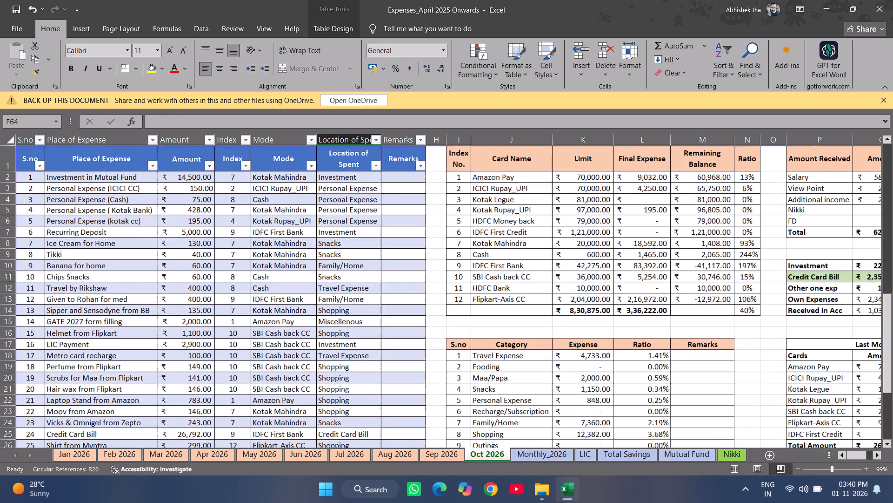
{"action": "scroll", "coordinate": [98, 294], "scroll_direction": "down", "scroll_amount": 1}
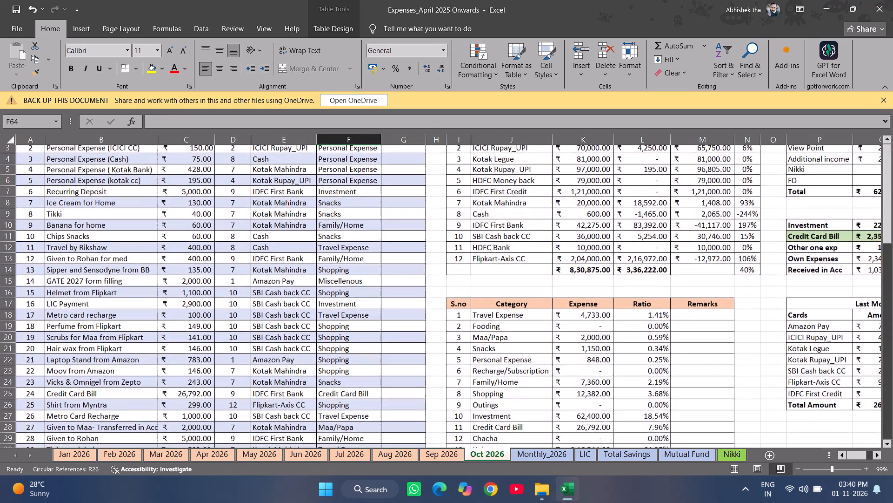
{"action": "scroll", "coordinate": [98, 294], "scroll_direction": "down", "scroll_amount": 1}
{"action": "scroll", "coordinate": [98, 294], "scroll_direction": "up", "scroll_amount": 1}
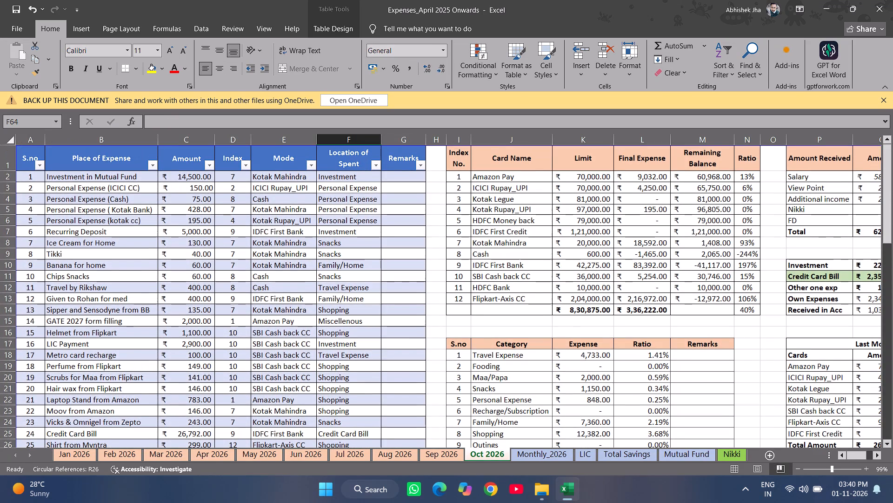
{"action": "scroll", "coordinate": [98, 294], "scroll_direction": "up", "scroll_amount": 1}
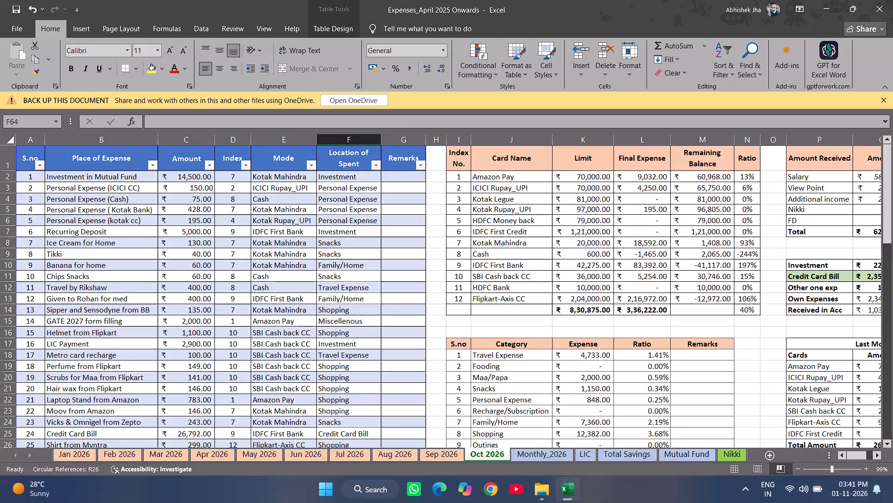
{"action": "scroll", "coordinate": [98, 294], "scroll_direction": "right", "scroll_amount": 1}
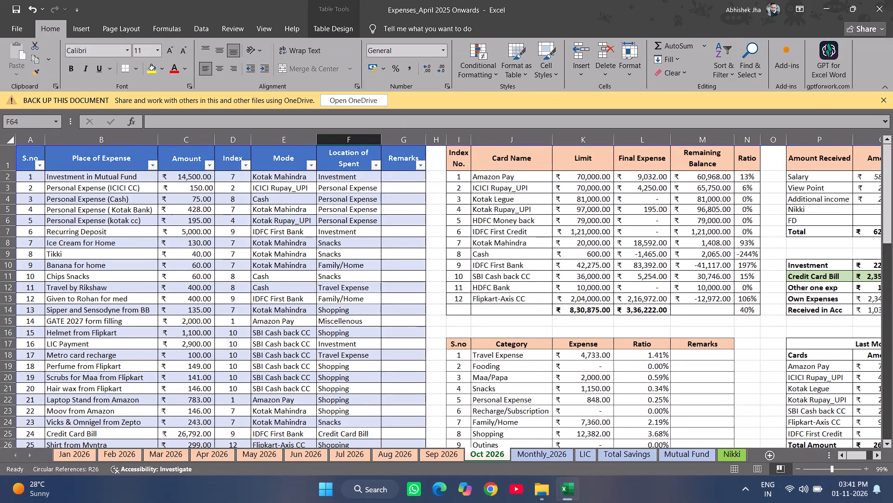
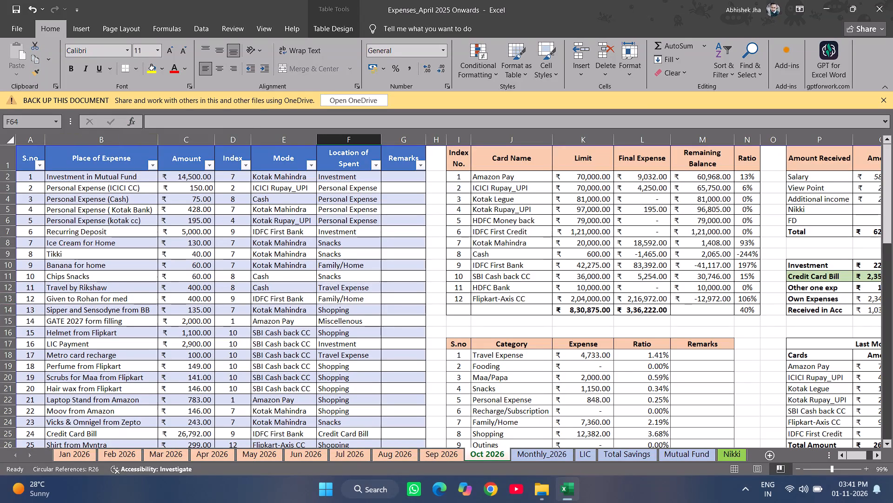
Add 15 to the end of the Personal Expense (ICICI CC) amount formula in row 3 and save the workbook.
{"action": "left_click", "coordinate": [201, 192]}
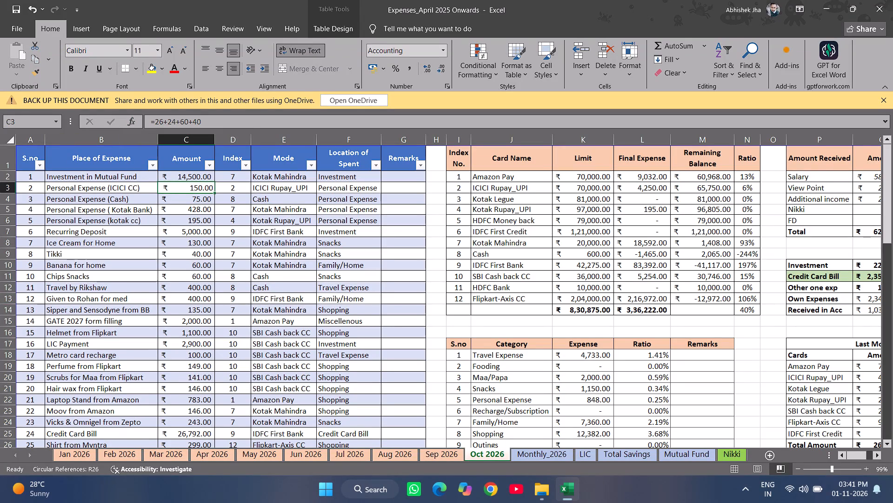
{"action": "key", "text": "F2"}
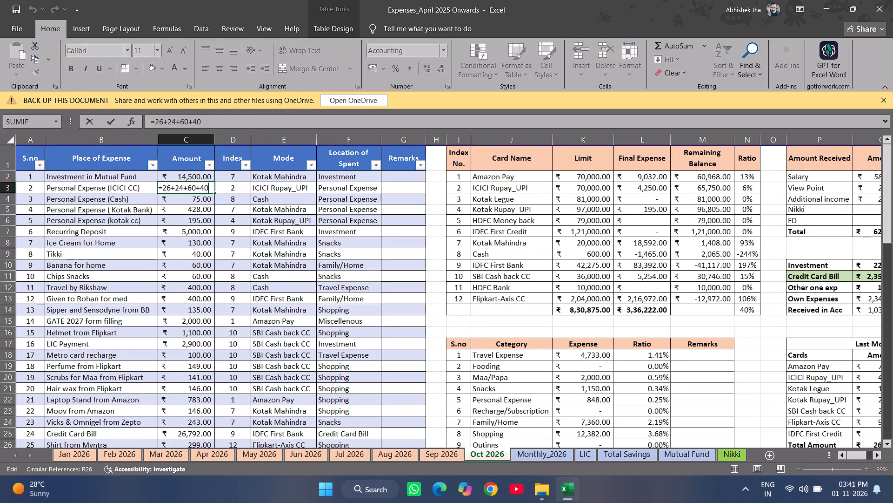
{"action": "type", "text": "+15"}
{"action": "key", "text": "Return"}
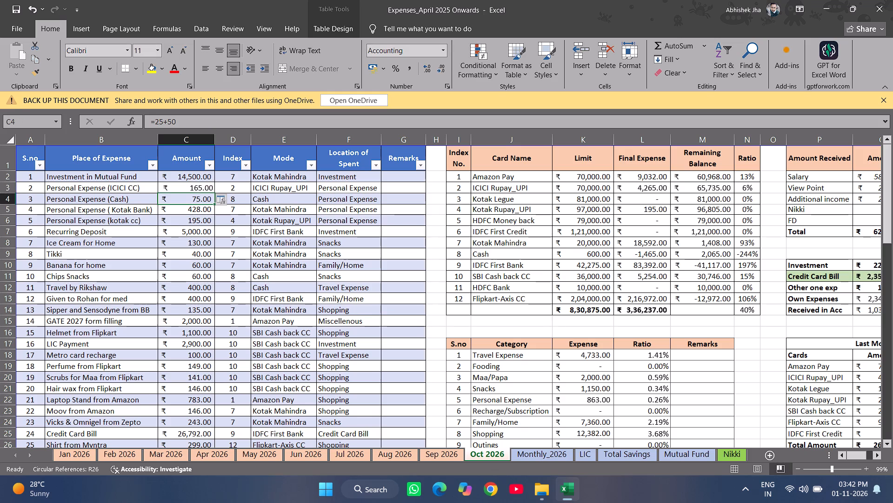
{"action": "key", "text": "ctrl+s"}
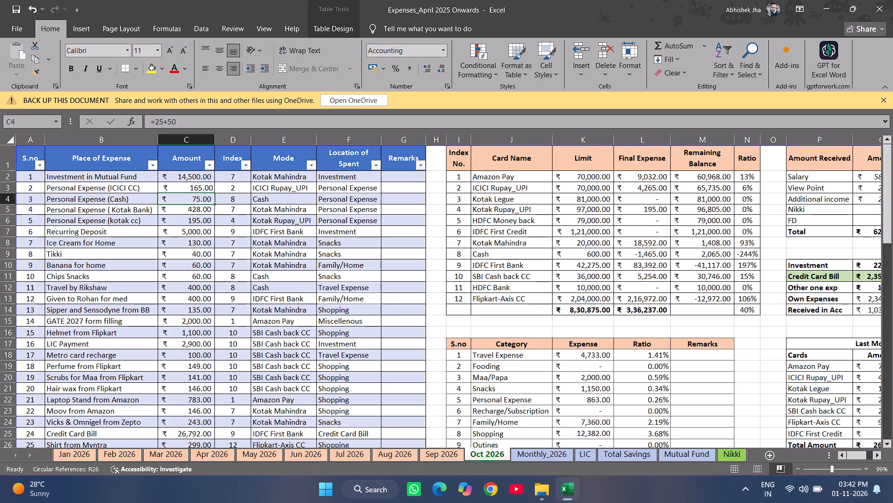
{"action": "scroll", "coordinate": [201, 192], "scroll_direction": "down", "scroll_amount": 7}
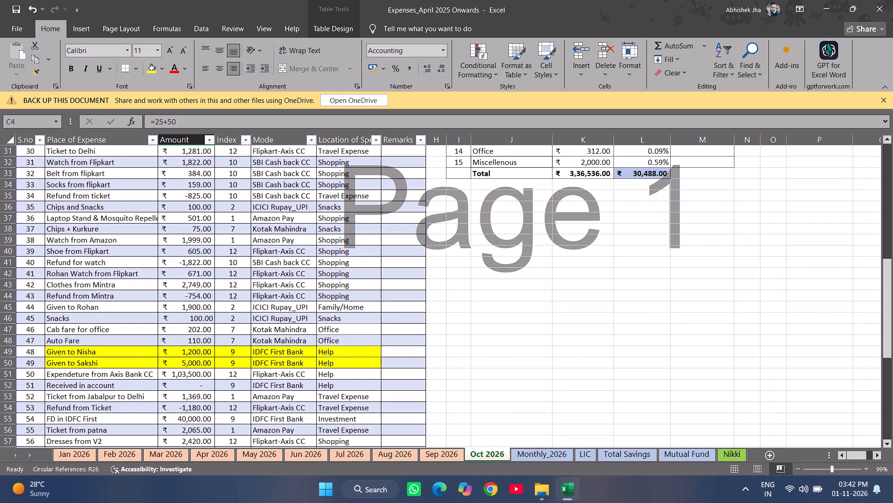
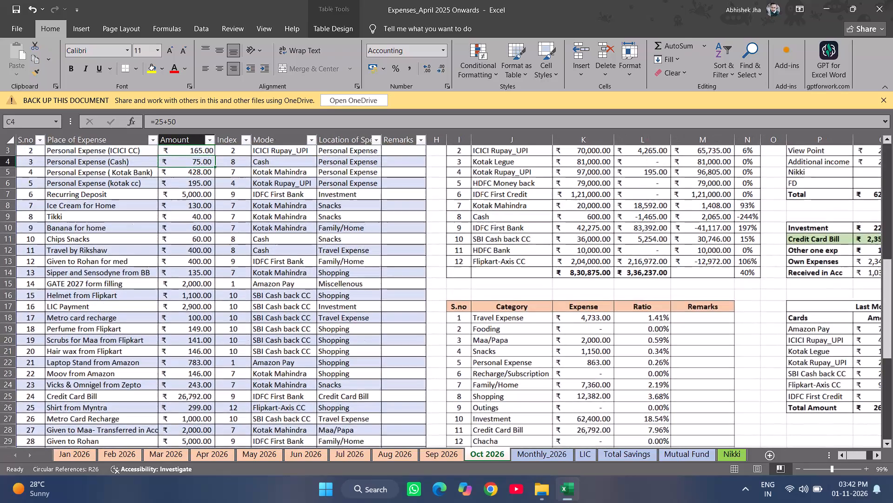
Inspect the formulas behind the overall card ratio, the Final Expense total and the Flipkart-Axis CC final expense.
{"action": "scroll", "coordinate": [201, 192], "scroll_direction": "up", "scroll_amount": 2}
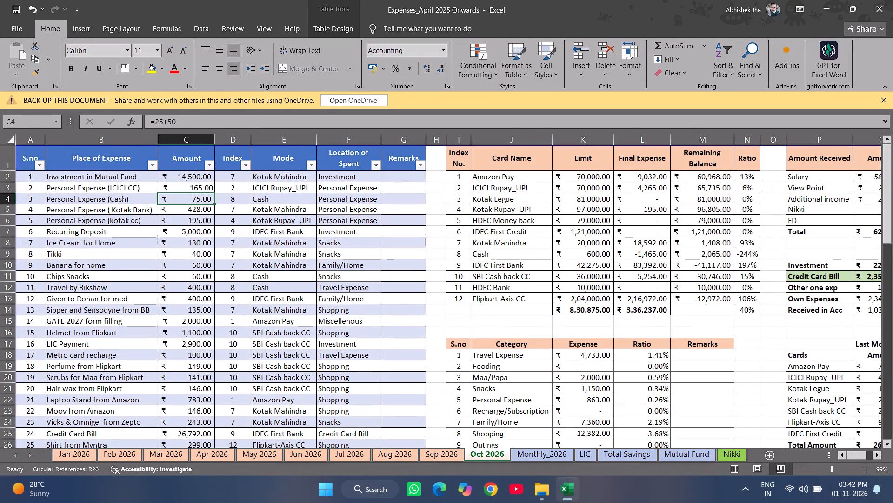
{"action": "double_click", "coordinate": [752, 309]}
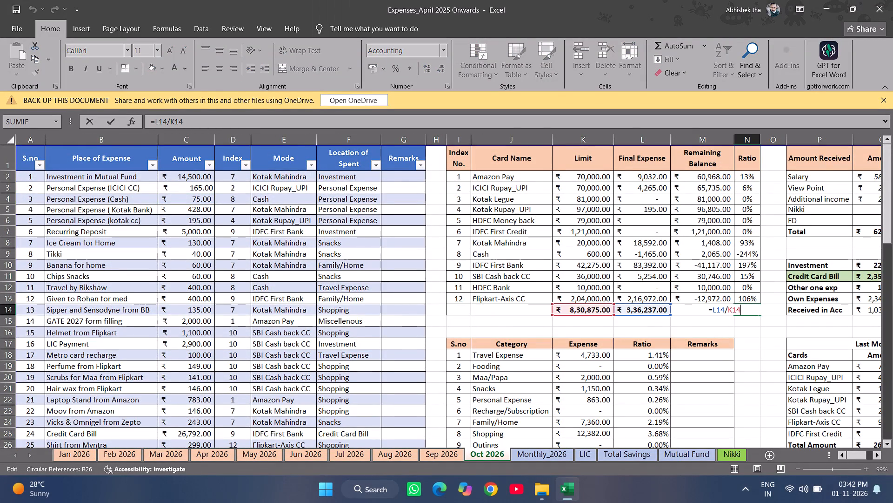
{"action": "key", "text": "Return"}
{"action": "key", "text": "Up"}
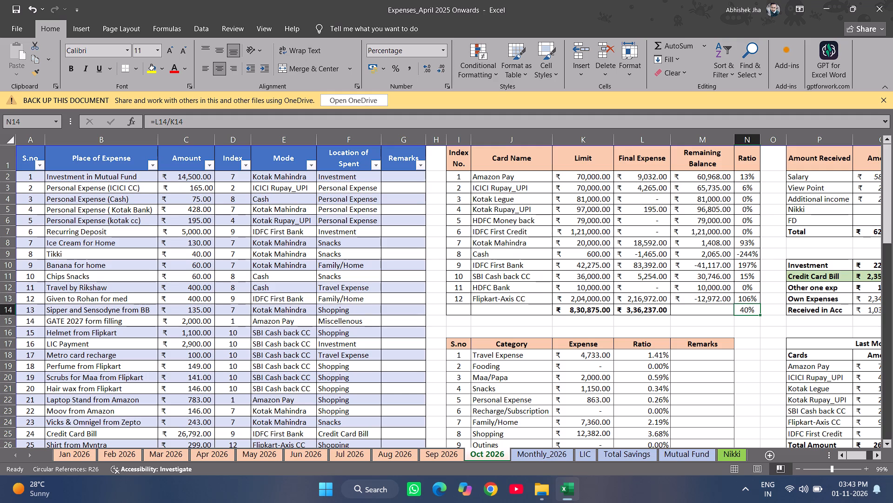
{"action": "key", "text": "Left"}
{"action": "key", "text": "Left"}
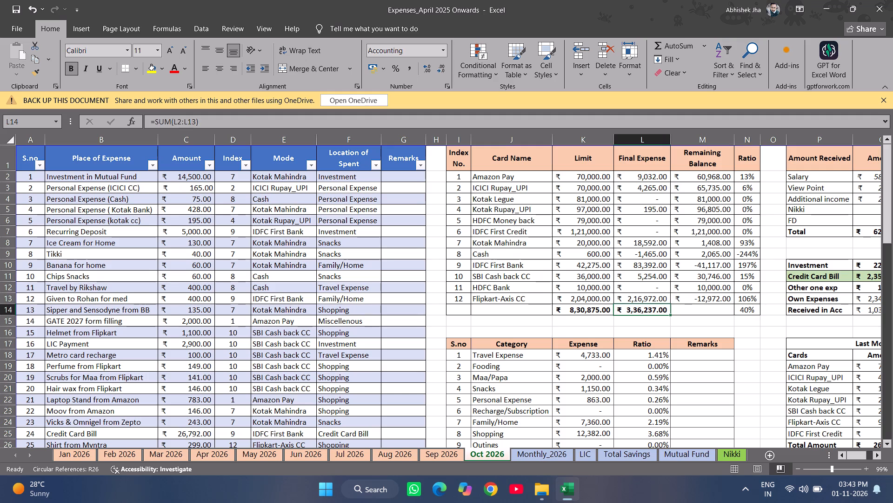
{"action": "key", "text": "Up"}
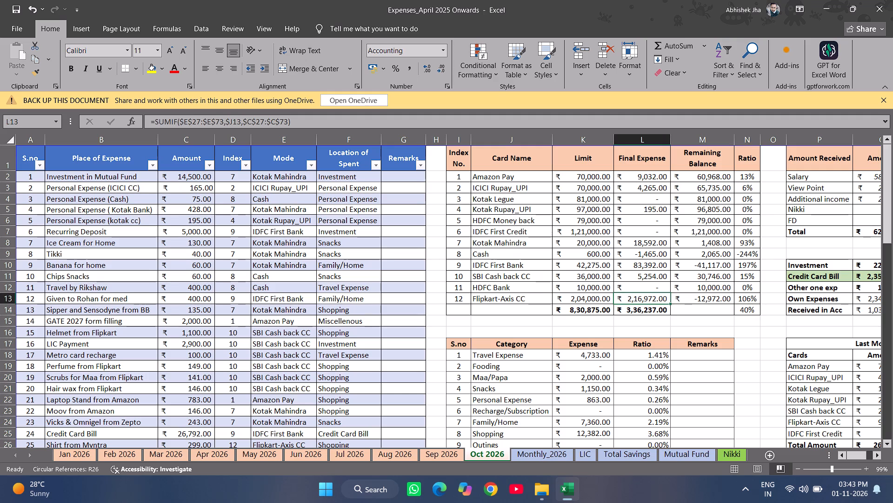
{"action": "key", "text": "F2"}
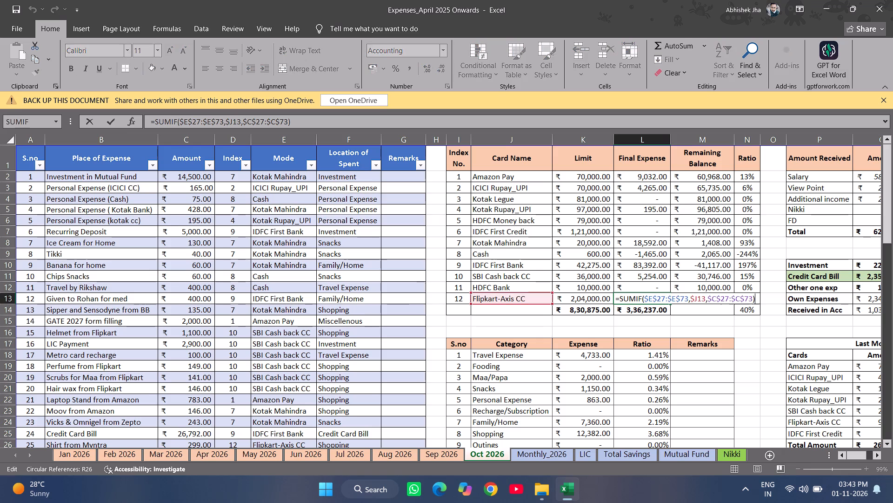
{"action": "key", "text": "Escape"}
Check the combined sum of the laptop amount in row 60 and the Axis Bank CC expenditure in row 51.
{"action": "scroll", "coordinate": [752, 309], "scroll_direction": "down", "scroll_amount": 4}
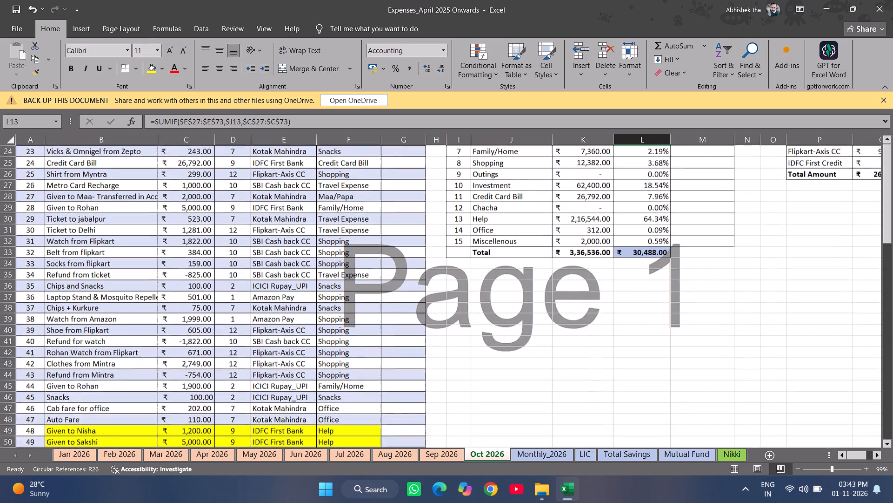
{"action": "scroll", "coordinate": [752, 309], "scroll_direction": "down", "scroll_amount": 1}
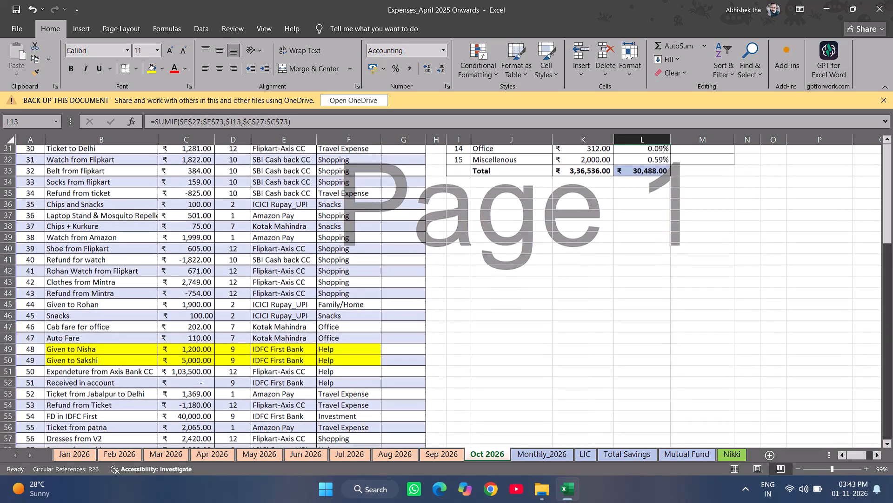
{"action": "scroll", "coordinate": [752, 309], "scroll_direction": "down", "scroll_amount": 1}
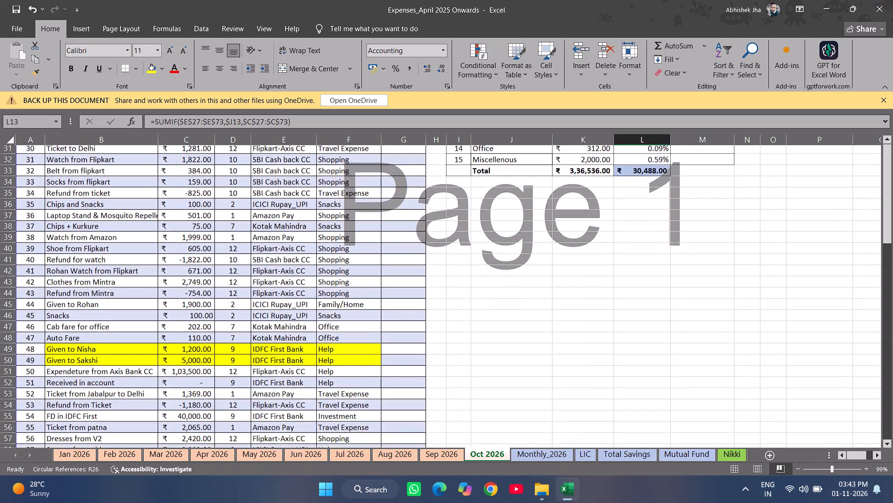
{"action": "scroll", "coordinate": [752, 309], "scroll_direction": "down", "scroll_amount": 2}
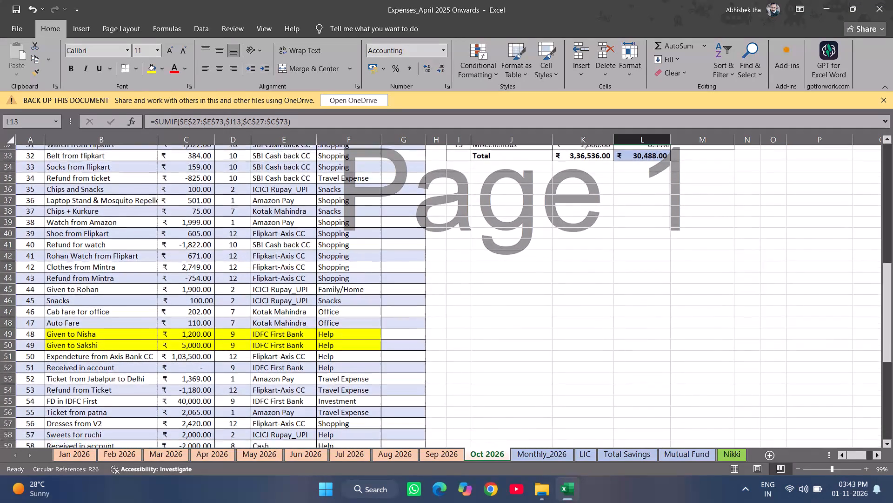
{"action": "scroll", "coordinate": [752, 309], "scroll_direction": "down", "scroll_amount": 1}
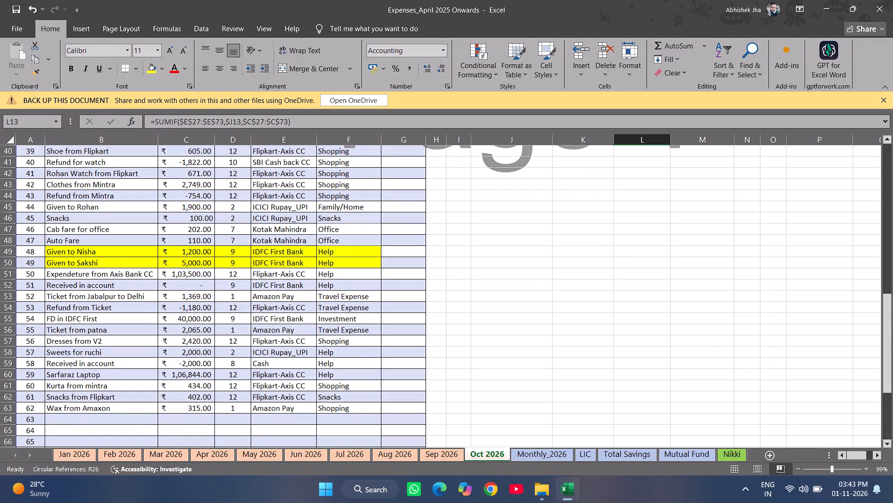
{"action": "left_click", "coordinate": [192, 377]}
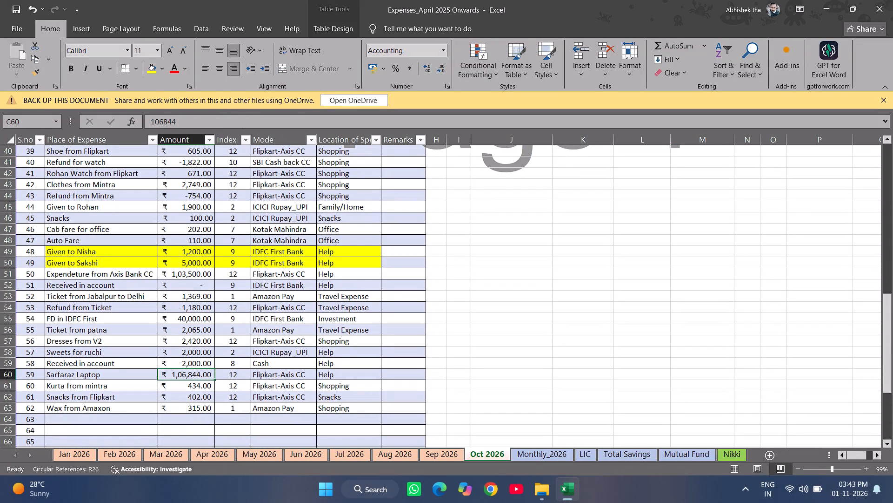
{"action": "left_click", "coordinate": [198, 277], "text": "ctrl"}
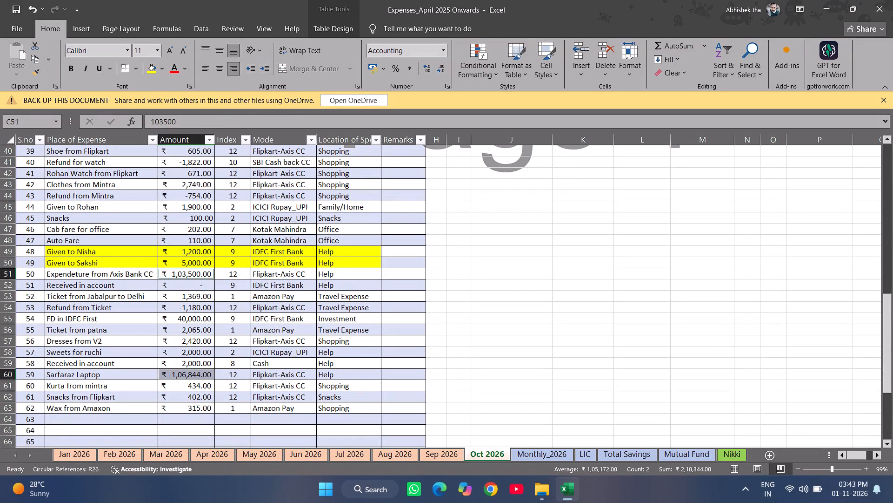
Review the card and category summaries, last month's credit card bills and the expense list down to its empty rows.
{"action": "scroll", "coordinate": [423, 278], "scroll_direction": "up", "scroll_amount": 3}
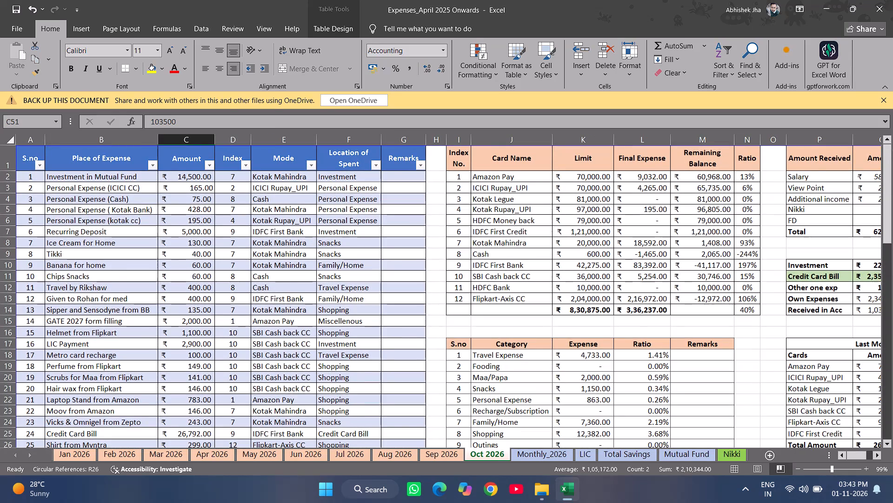
{"action": "scroll", "coordinate": [423, 278], "scroll_direction": "down", "scroll_amount": 3}
{"action": "scroll", "coordinate": [423, 278], "scroll_direction": "left", "scroll_amount": 3}
{"action": "scroll", "coordinate": [423, 278], "scroll_direction": "right", "scroll_amount": 1}
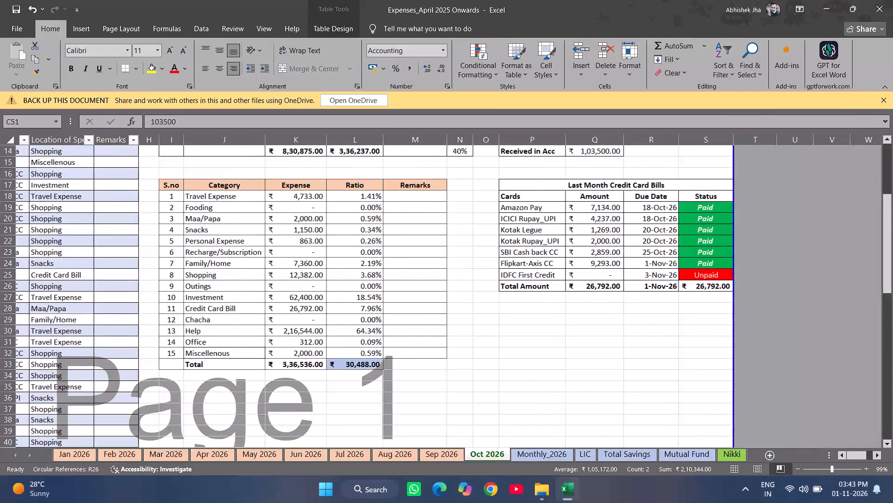
{"action": "scroll", "coordinate": [423, 278], "scroll_direction": "right", "scroll_amount": 2}
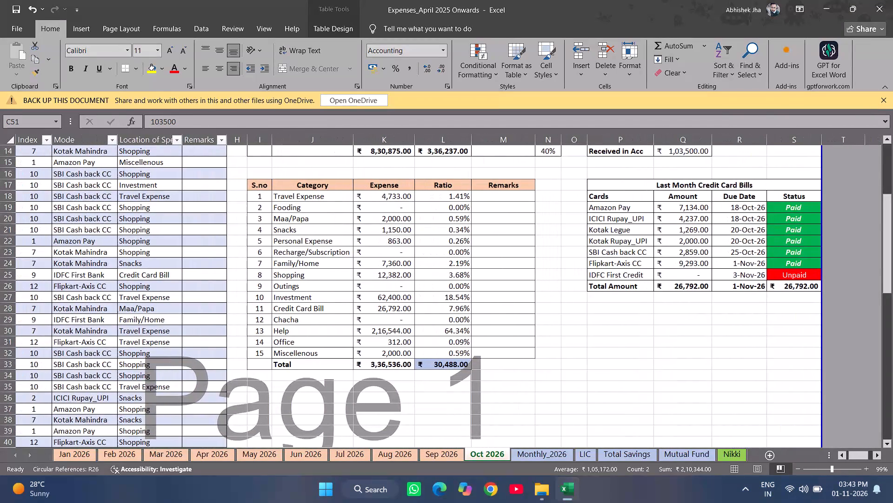
{"action": "scroll", "coordinate": [423, 278], "scroll_direction": "right", "scroll_amount": 3}
{"action": "left_click", "coordinate": [423, 278]}
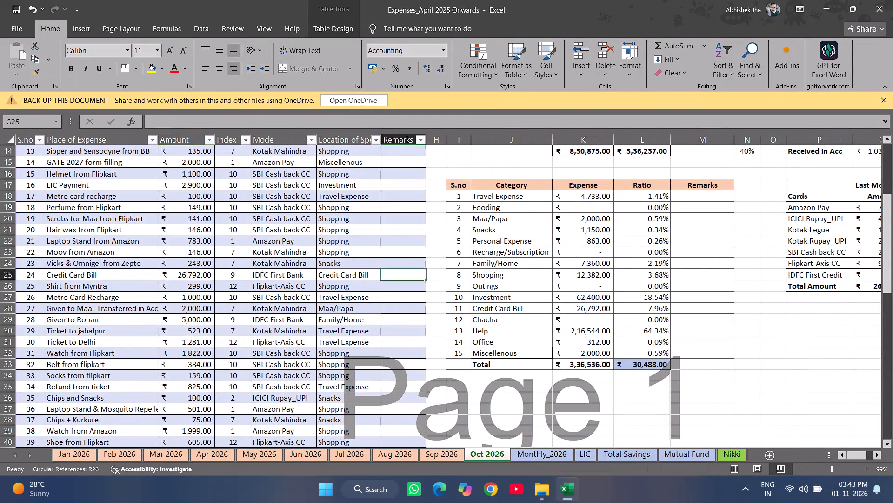
{"action": "scroll", "coordinate": [423, 252], "scroll_direction": "down", "scroll_amount": 5}
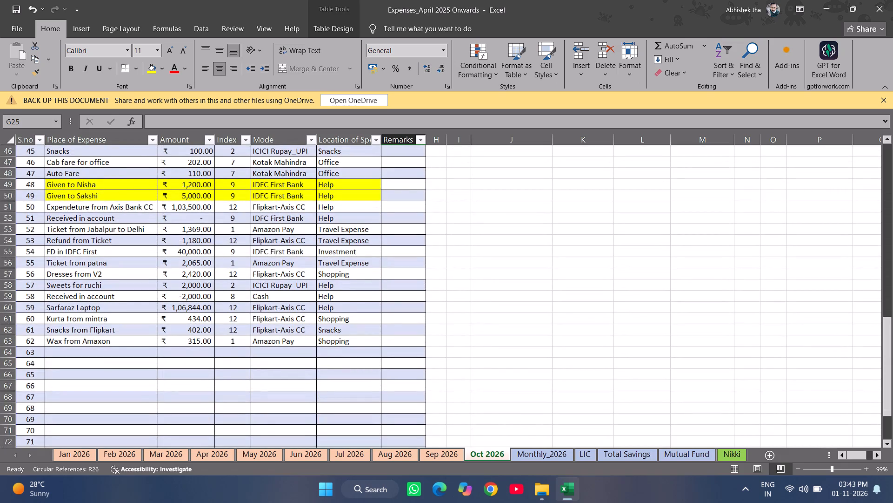
{"action": "scroll", "coordinate": [423, 252], "scroll_direction": "down", "scroll_amount": 2}
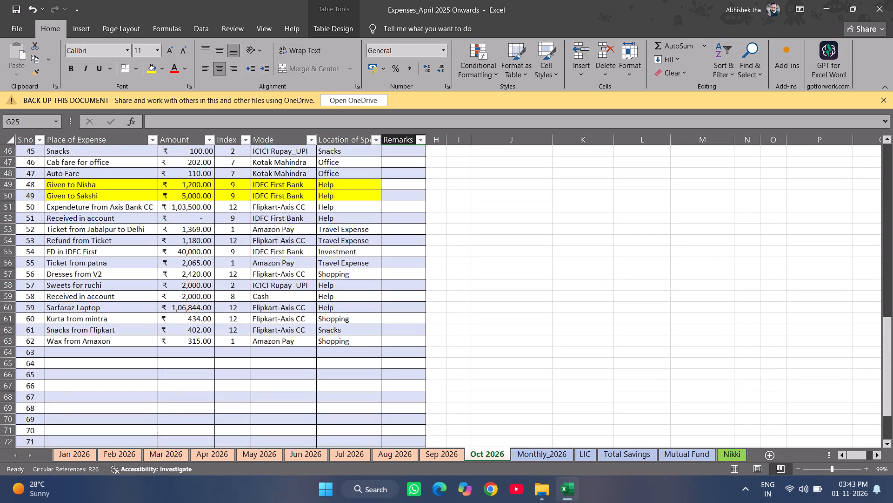
{"action": "scroll", "coordinate": [423, 252], "scroll_direction": "up", "scroll_amount": 5}
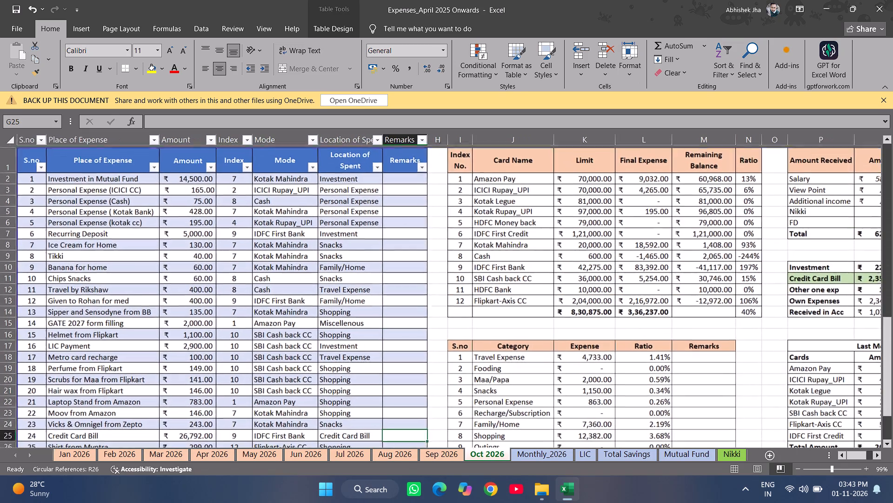
Set the Additional income amount in the Amount Received table to 2400 and save the workbook.
{"action": "scroll", "coordinate": [423, 252], "scroll_direction": "left", "scroll_amount": 6}
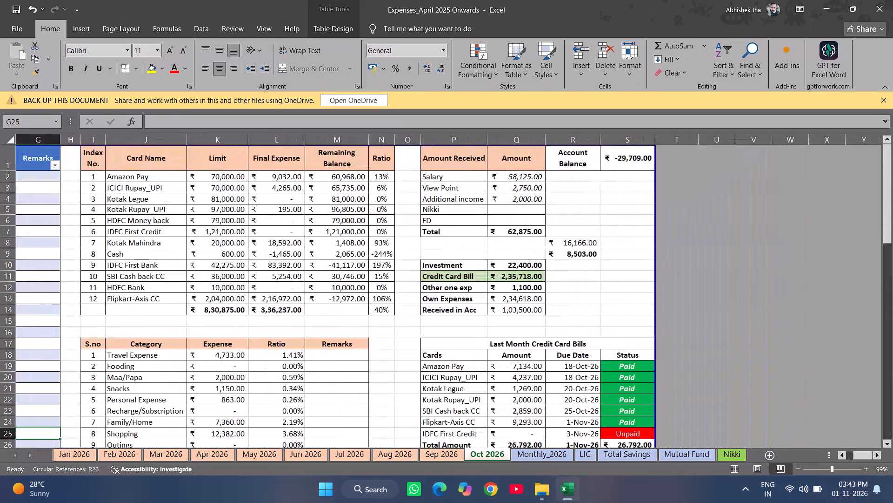
{"action": "left_click", "coordinate": [531, 197]}
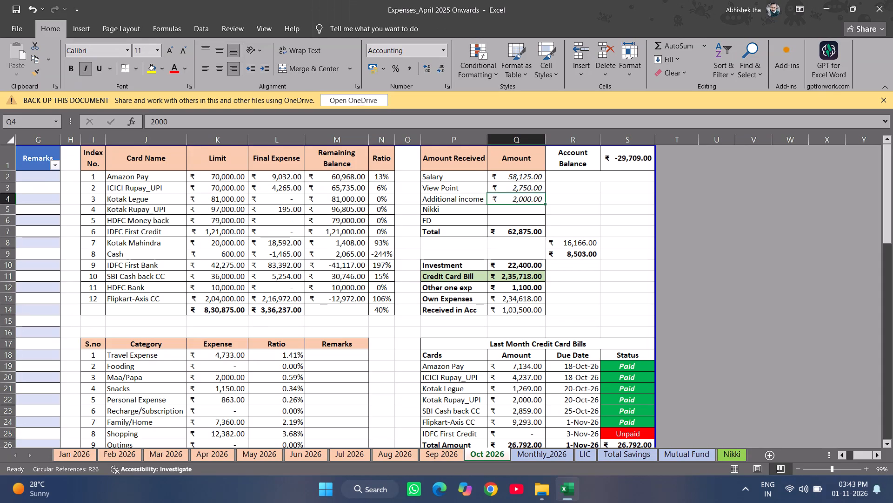
{"action": "type", "text": "14"}
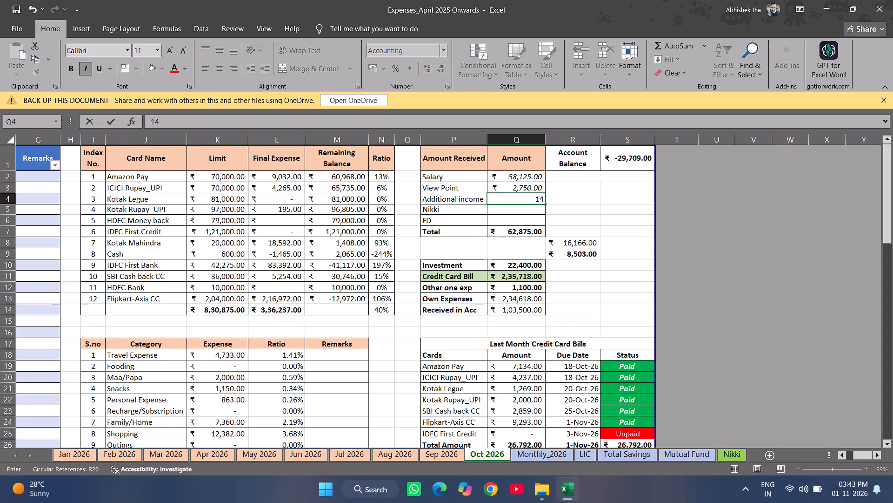
{"action": "key", "text": "BackSpace"}
{"action": "key", "text": "BackSpace"}
{"action": "key", "text": "BackSpace"}
{"action": "type", "text": "2400"}
{"action": "key", "text": "Return"}
{"action": "key", "text": "ctrl+s"}
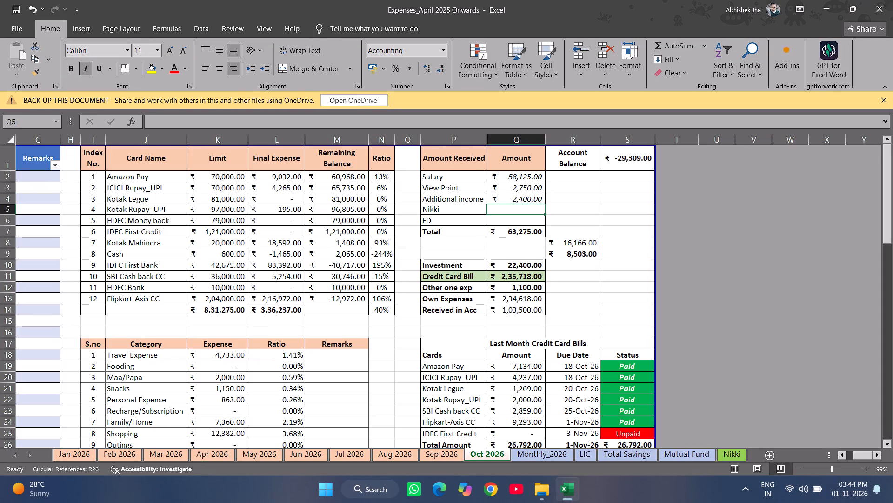
Clear the two loose card-sum formulas in R8 and R9, between the Amount Received and Investment blocks.
{"action": "double_click", "coordinate": [573, 245]}
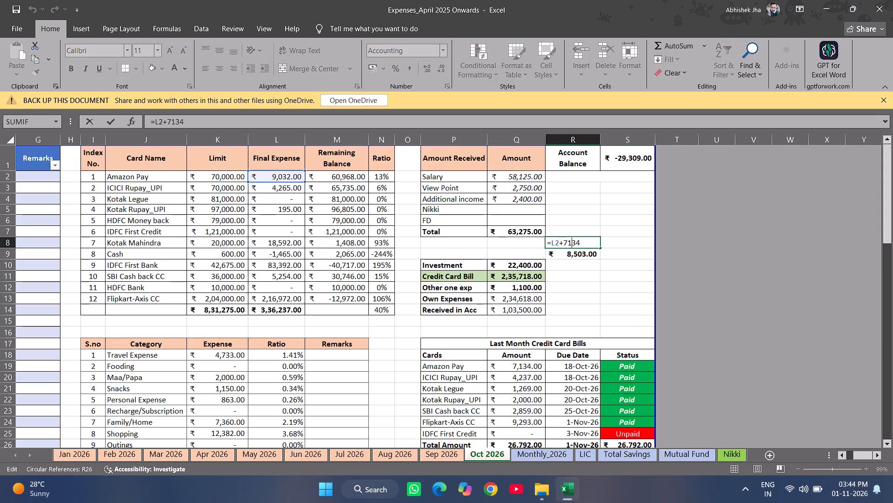
{"action": "key", "text": "Return"}
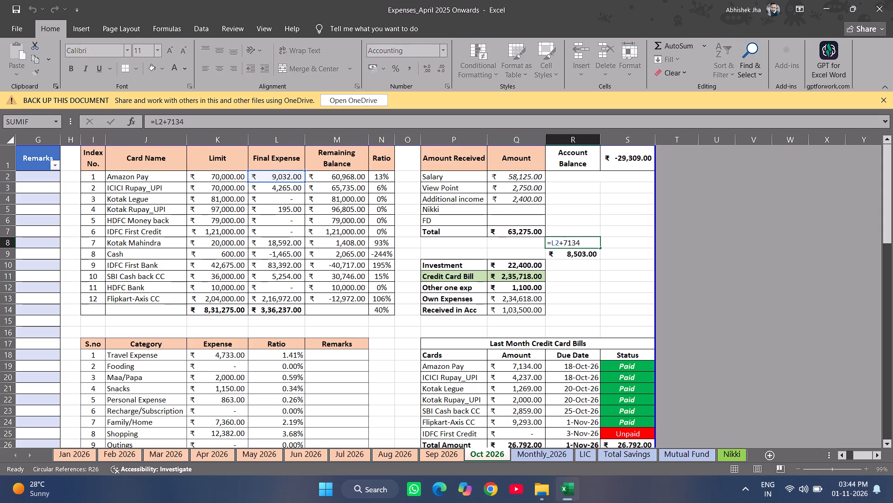
{"action": "key", "text": "Up"}
{"action": "key", "text": "Delete"}
{"action": "key", "text": "Down"}
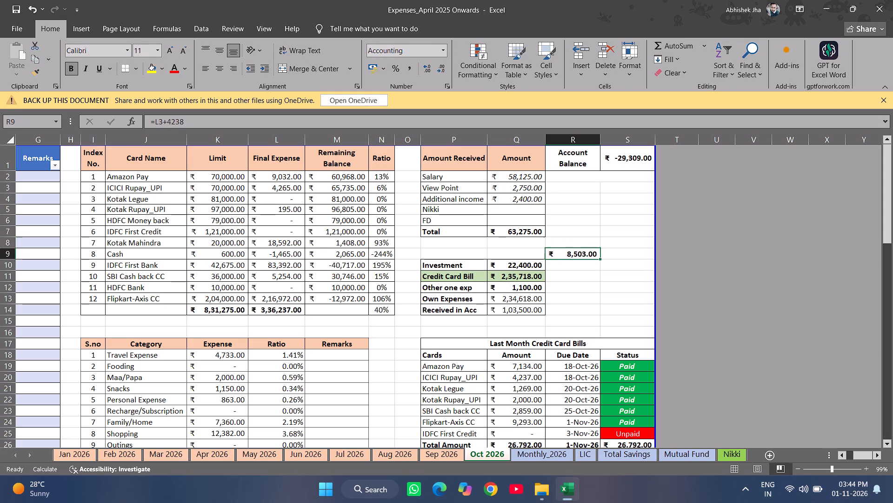
{"action": "key", "text": "Delete"}
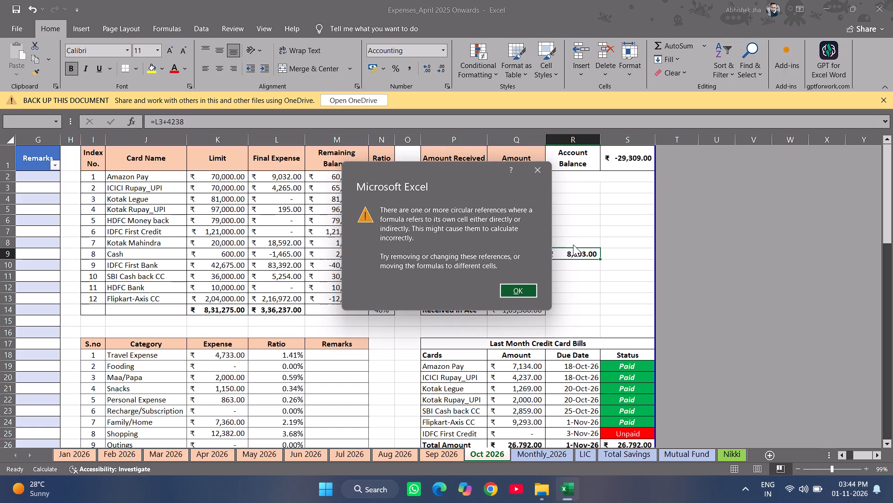
{"action": "key", "text": "Return"}
{"action": "key", "text": "Delete"}
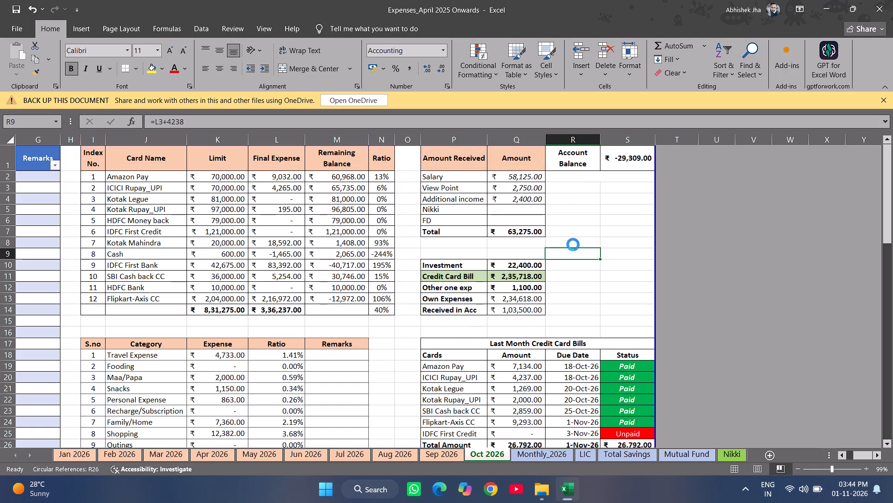
Inspect the SUMIF formulas in the card summary's Final Expense column for Cash, IDFC First Bank, SBI Cash back CC and HDFC Bank.
{"action": "left_click", "coordinate": [530, 299]}
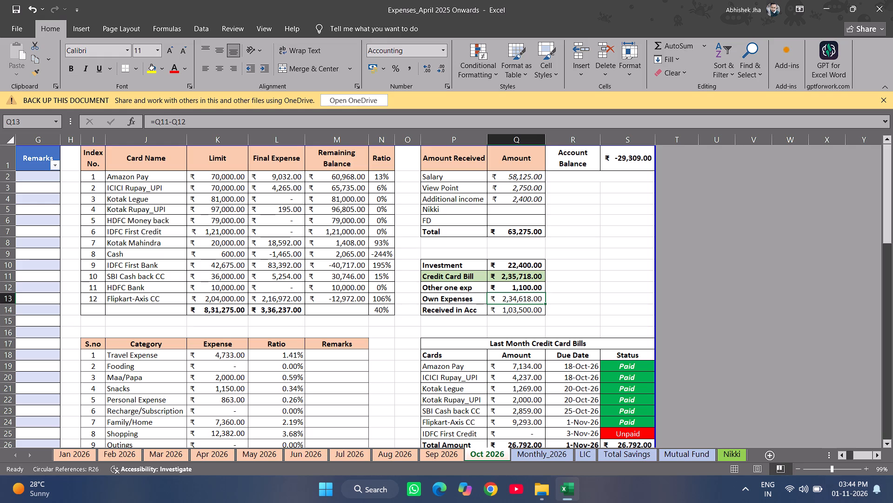
{"action": "scroll", "coordinate": [530, 299], "scroll_direction": "right", "scroll_amount": 1}
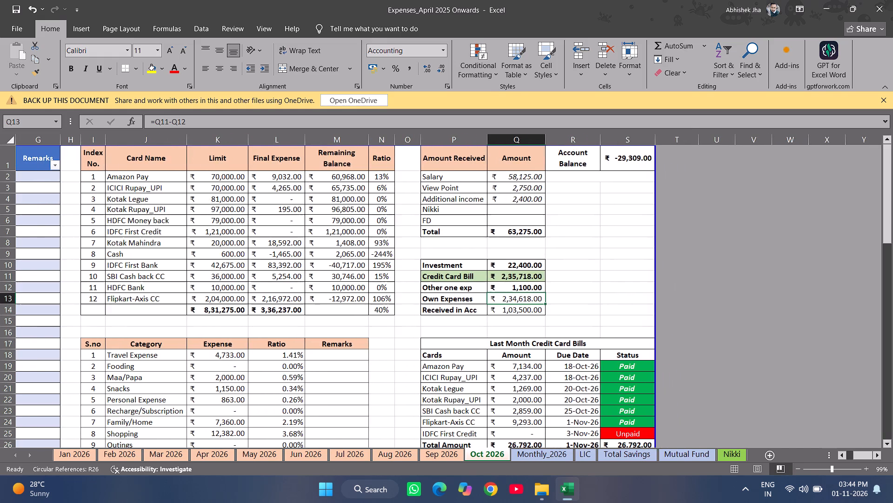
{"action": "scroll", "coordinate": [530, 299], "scroll_direction": "right", "scroll_amount": 5}
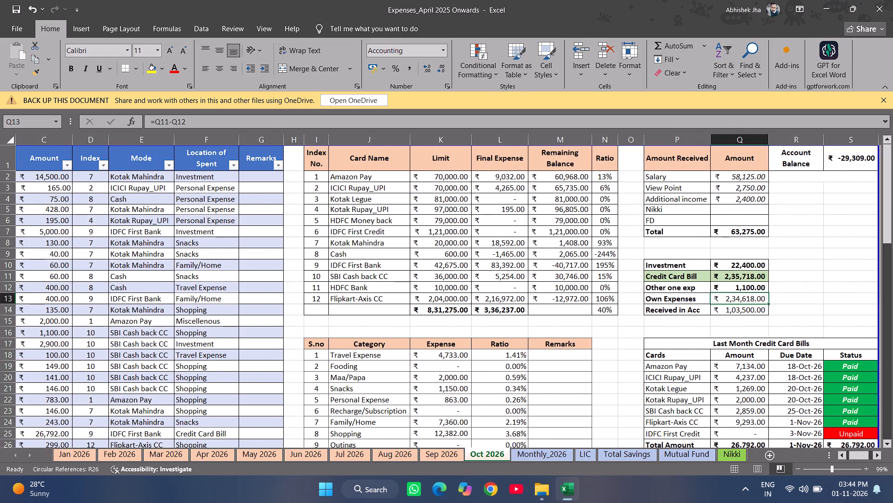
{"action": "scroll", "coordinate": [530, 299], "scroll_direction": "right", "scroll_amount": 4}
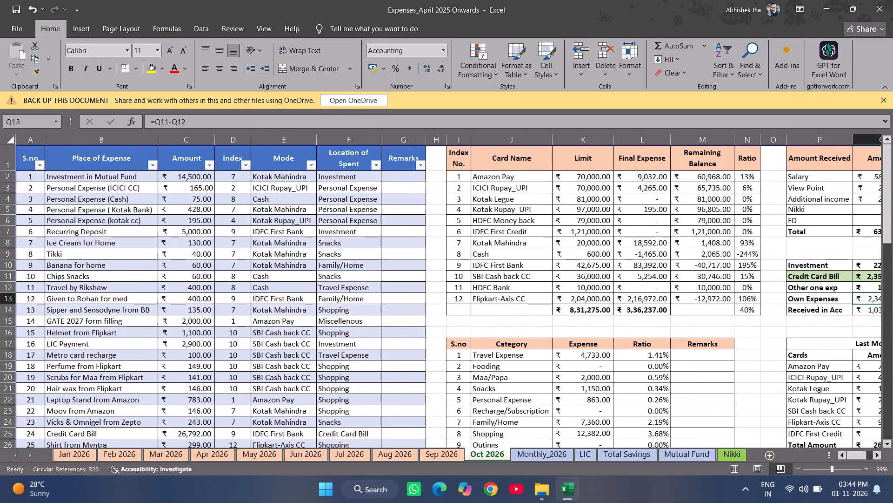
{"action": "double_click", "coordinate": [654, 284]}
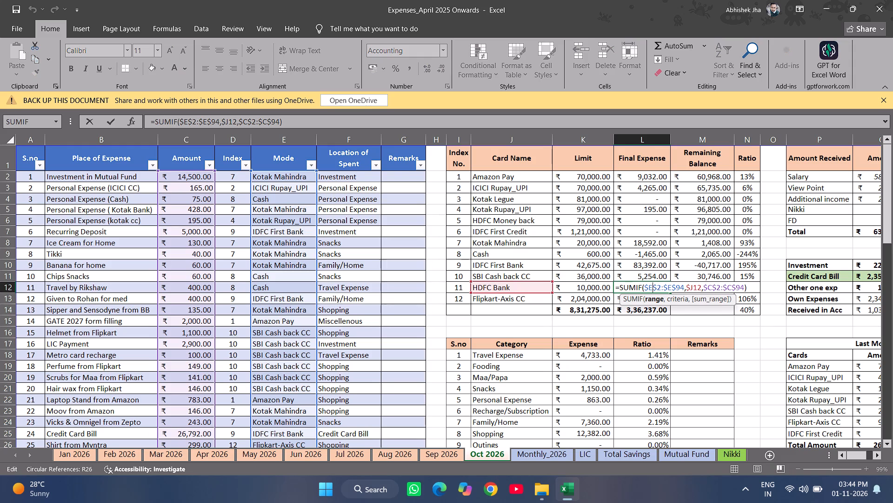
{"action": "key", "text": "Return"}
{"action": "key", "text": "Up"}
{"action": "key", "text": "Up"}
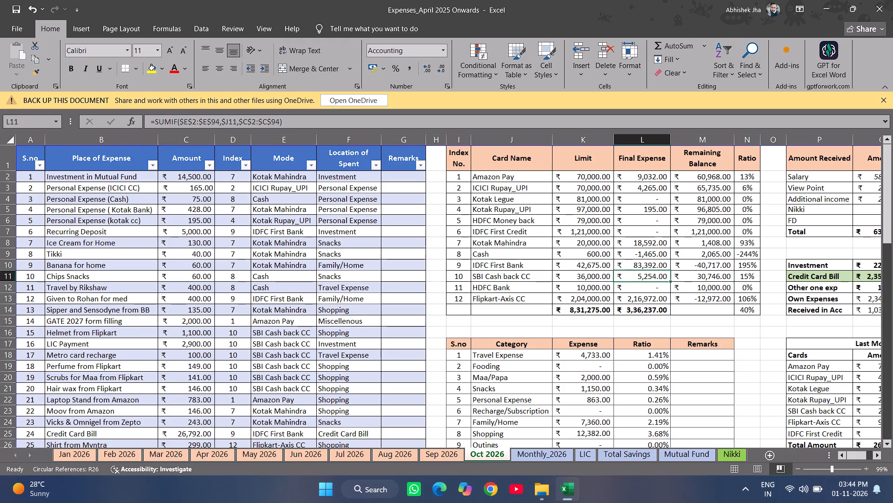
{"action": "key", "text": "F2"}
{"action": "key", "text": "Escape"}
{"action": "key", "text": "Up"}
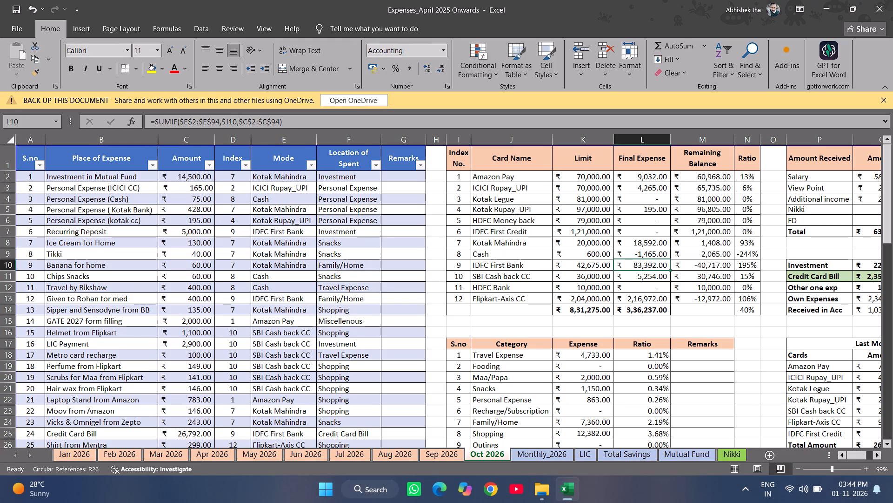
{"action": "key", "text": "F2"}
{"action": "key", "text": "Escape"}
{"action": "key", "text": "Up"}
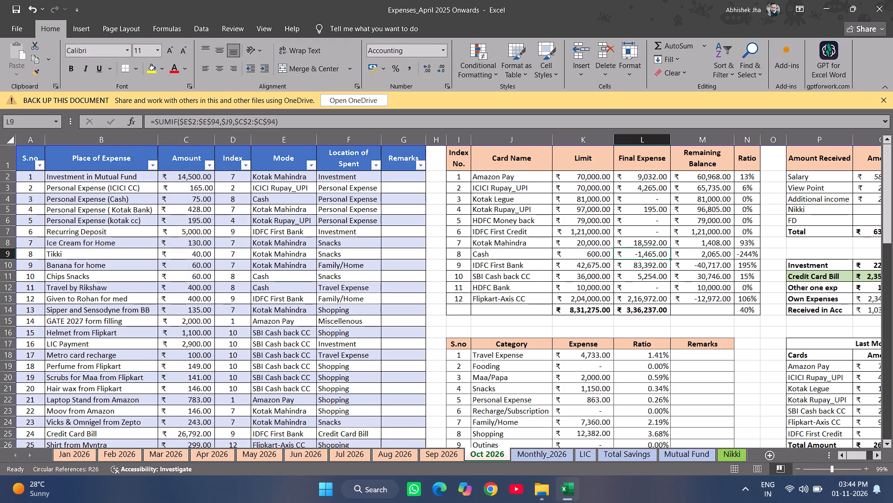
{"action": "key", "text": "F2"}
{"action": "key", "text": "Escape"}
{"action": "key", "text": "Down"}
{"action": "key", "text": "Down"}
{"action": "key", "text": "Down"}
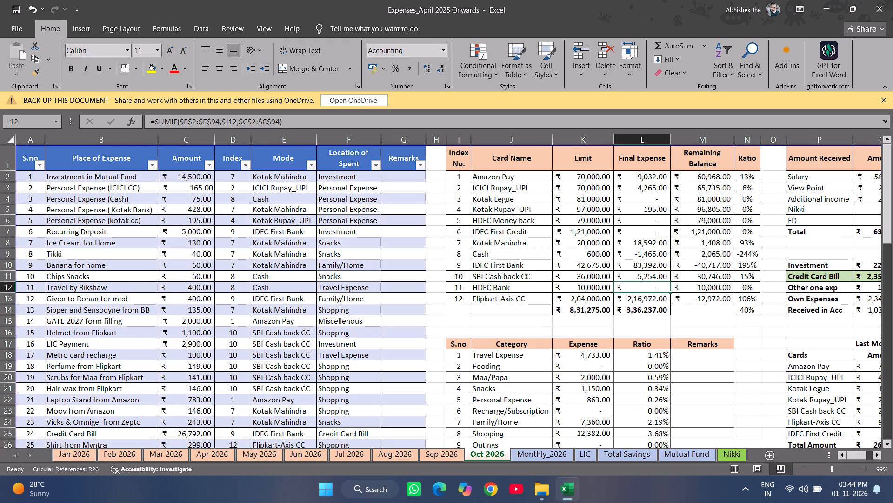
Inspect the Final Expense total formula in L14 and the overall Ratio cell N14 of the card summary.
{"action": "key", "text": "Down"}
{"action": "key", "text": "Down"}
{"action": "key", "text": "F2"}
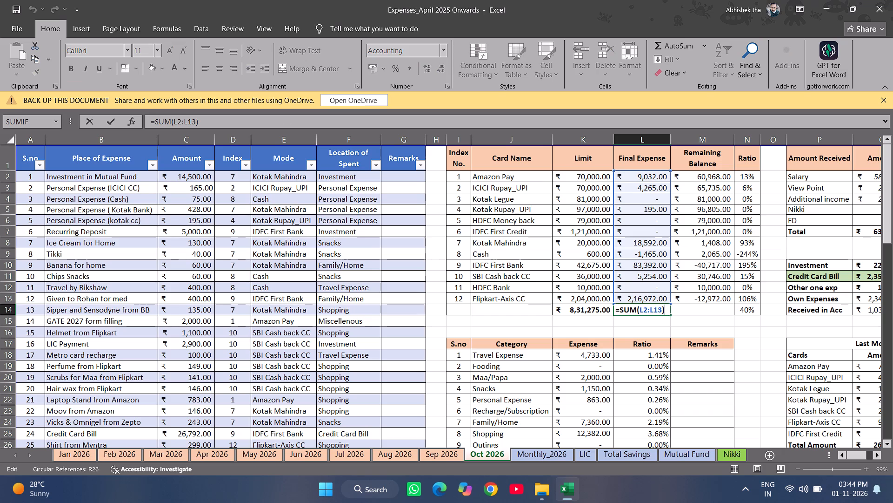
{"action": "key", "text": "Escape"}
{"action": "key", "text": "Right"}
{"action": "key", "text": "Right"}
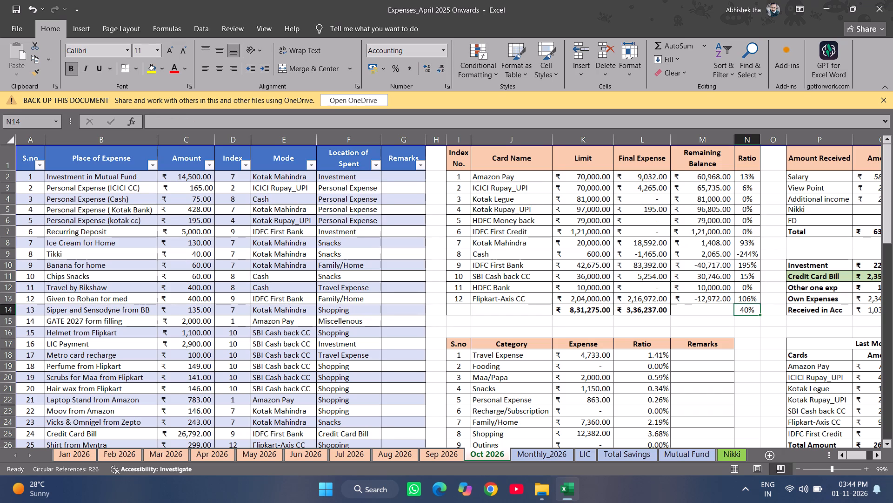
{"action": "key", "text": "F2"}
{"action": "key", "text": "Escape"}
{"action": "key", "text": "Left"}
{"action": "key", "text": "Left"}
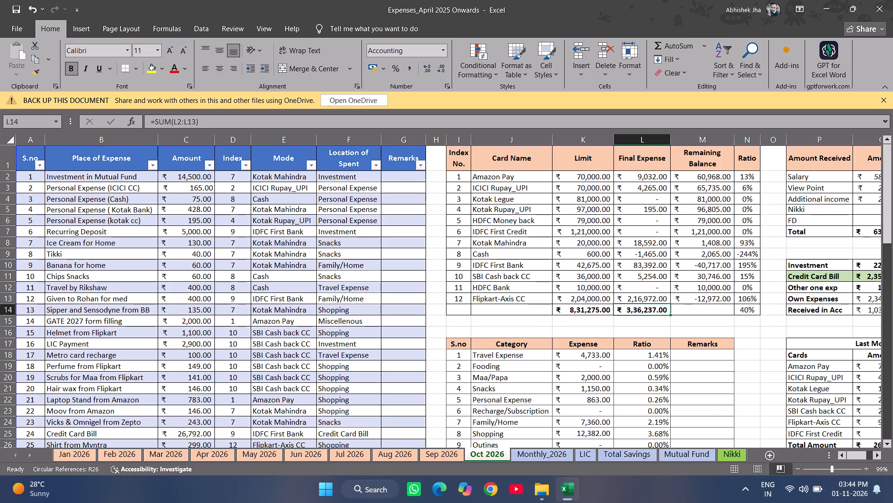
Inspect the contents of the Received in Acc amount in Q14 and the Own Expenses formula in Q13.
{"action": "key", "text": "Right"}
{"action": "key", "text": "Right"}
{"action": "key", "text": "Right"}
{"action": "key", "text": "Right"}
{"action": "key", "text": "Right"}
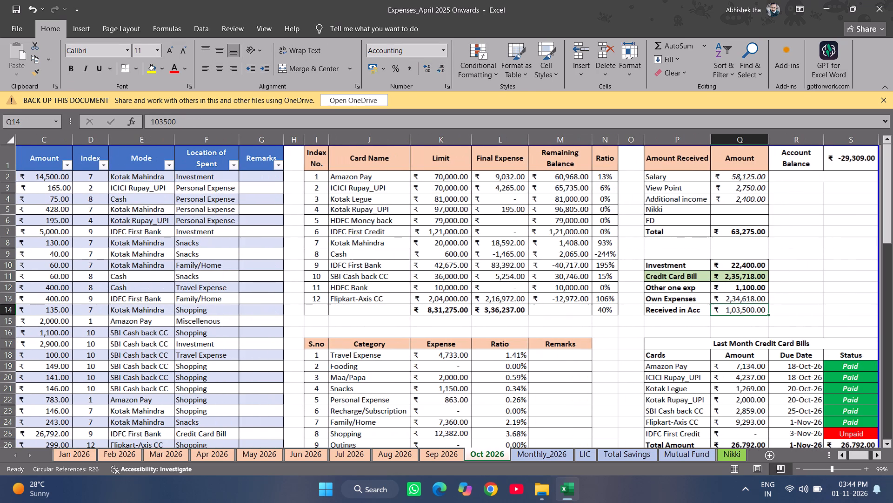
{"action": "key", "text": "F2"}
{"action": "key", "text": "Escape"}
{"action": "key", "text": "Up"}
{"action": "key", "text": "F2"}
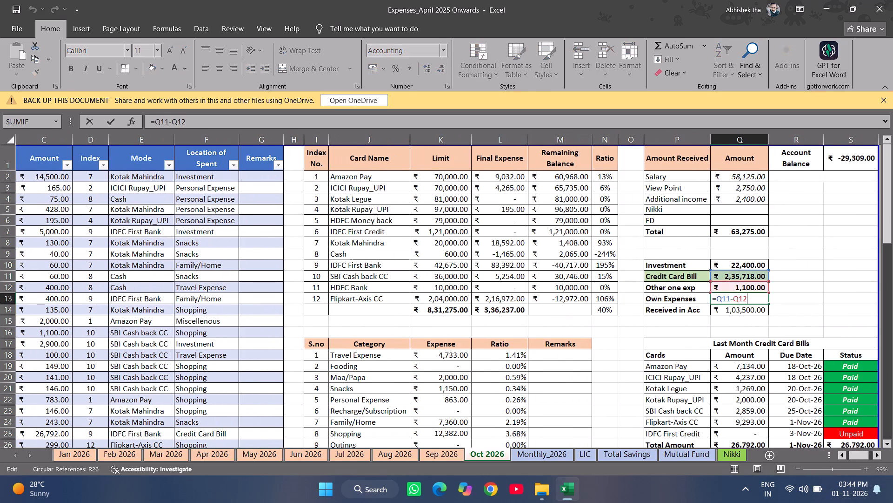
{"action": "key", "text": "Escape"}
Enter =Q13/SUM(K2:K7,K11,K13) in R13, beside Own Expenses, to divide own expenses by the combined credit card limits.
{"action": "key", "text": "Right"}
{"action": "key", "text": "equal"}
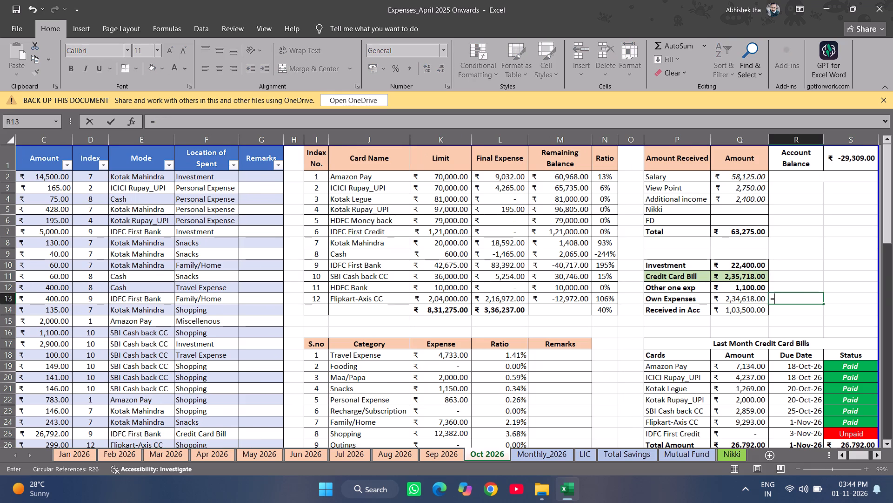
{"action": "key", "text": "Left"}
{"action": "key", "text": "slash"}
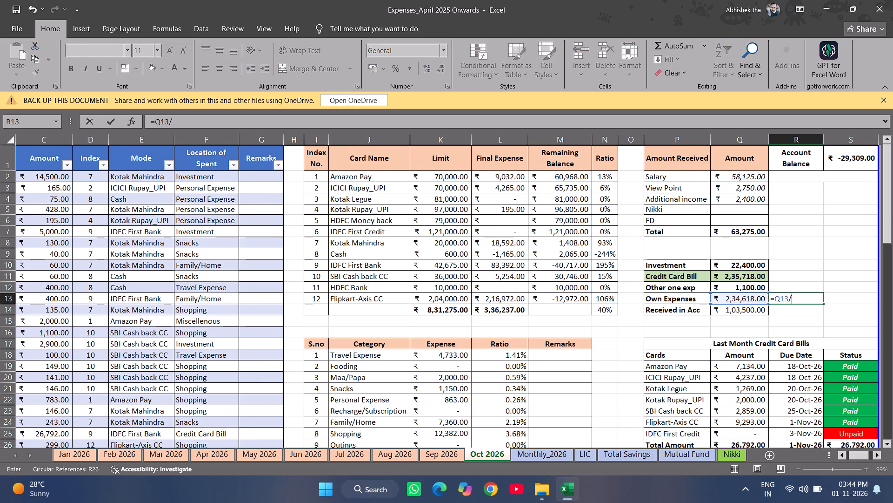
{"action": "type", "text": "sum"}
{"action": "key", "text": "Tab"}
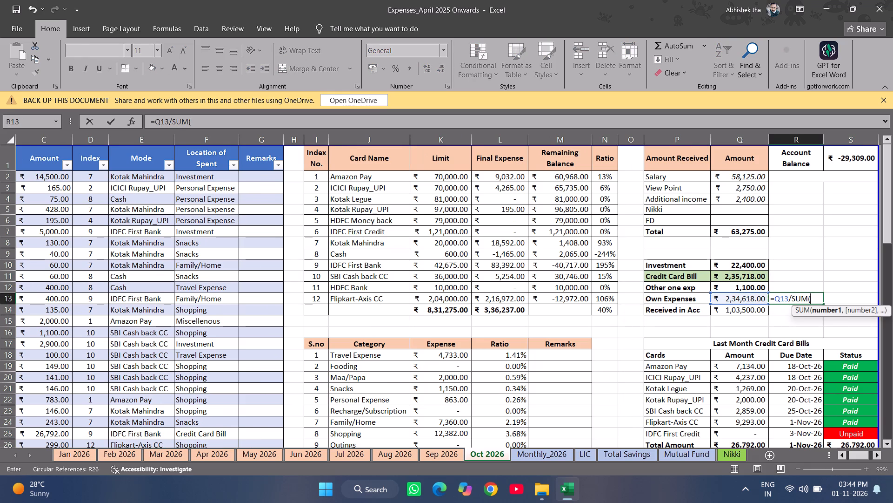
{"action": "left_click", "coordinate": [445, 177]}
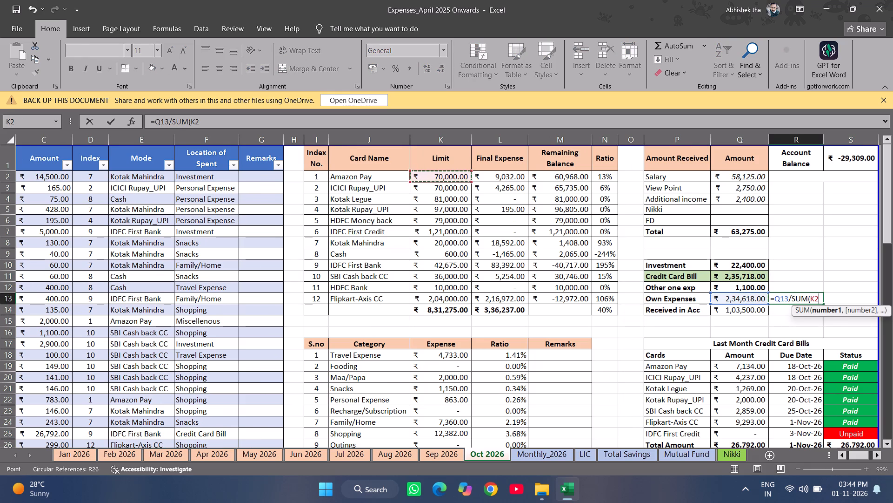
{"action": "key", "text": "shift+Down"}
{"action": "key", "text": "shift+Down"}
{"action": "key", "text": "shift+Down"}
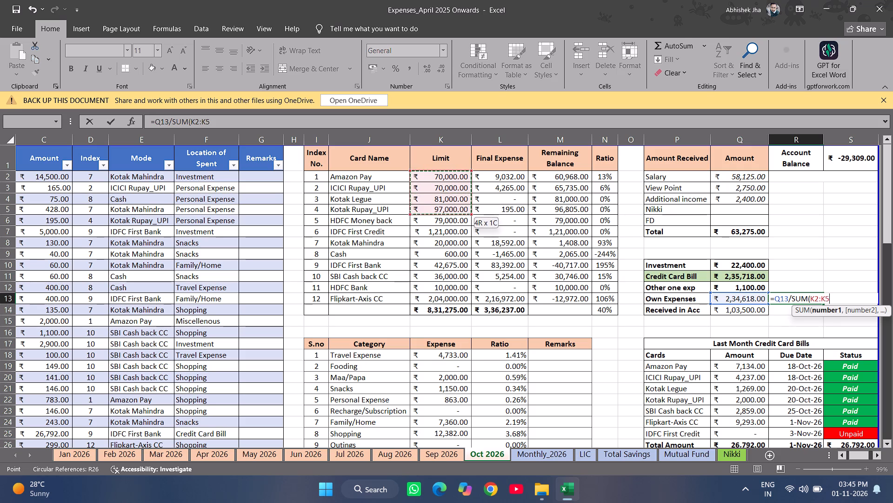
{"action": "key", "text": "shift+Down"}
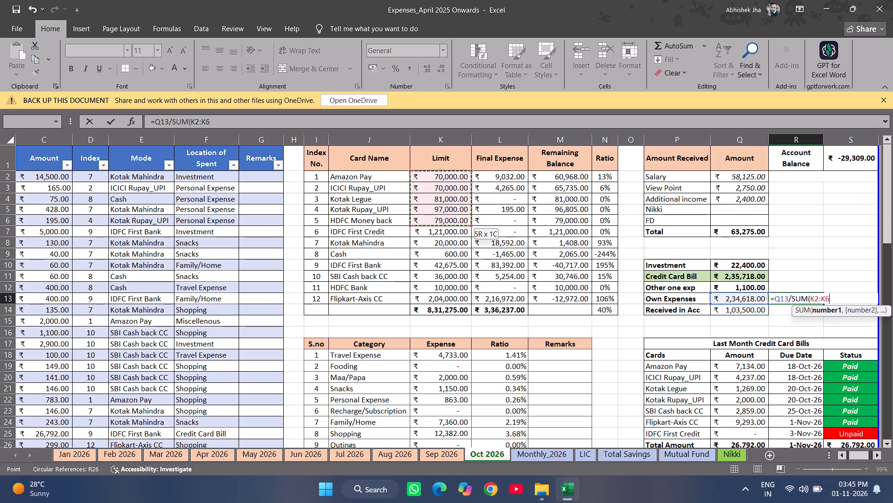
{"action": "key", "text": "shift+Down"}
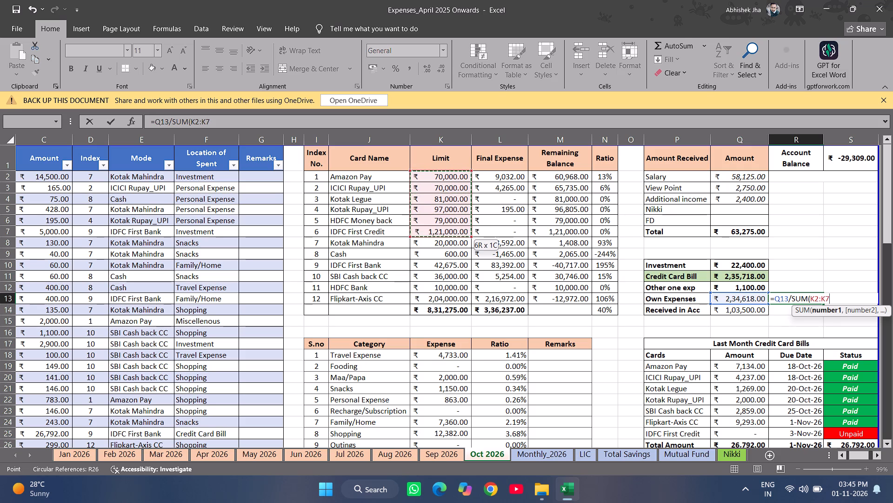
{"action": "key", "text": "comma"}
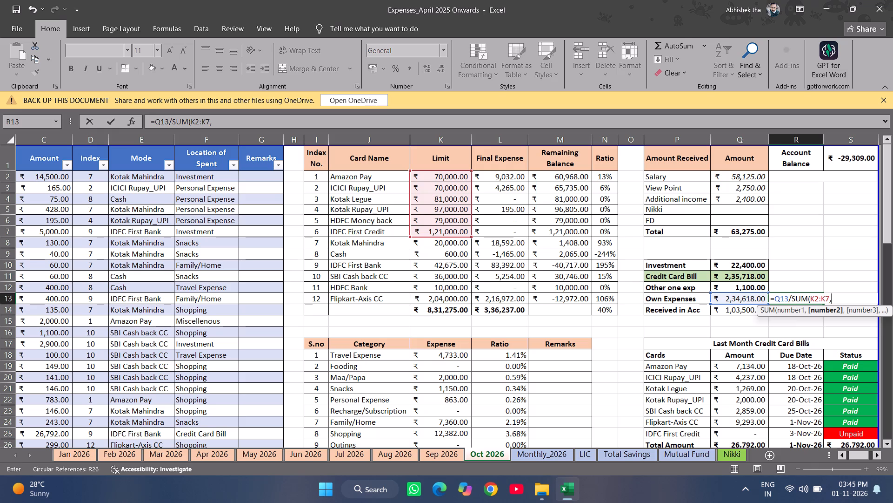
{"action": "left_click", "coordinate": [451, 274]}
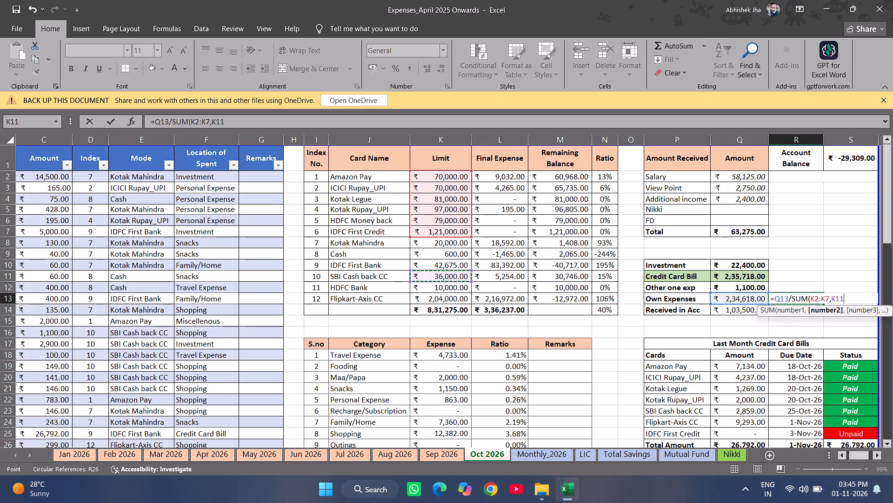
{"action": "key", "text": "comma"}
{"action": "left_click", "coordinate": [442, 297]}
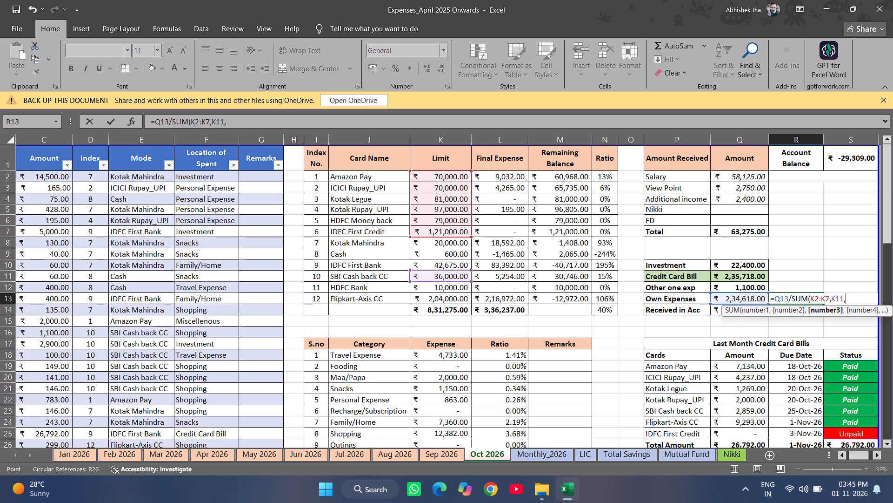
{"action": "key", "text": "Return"}
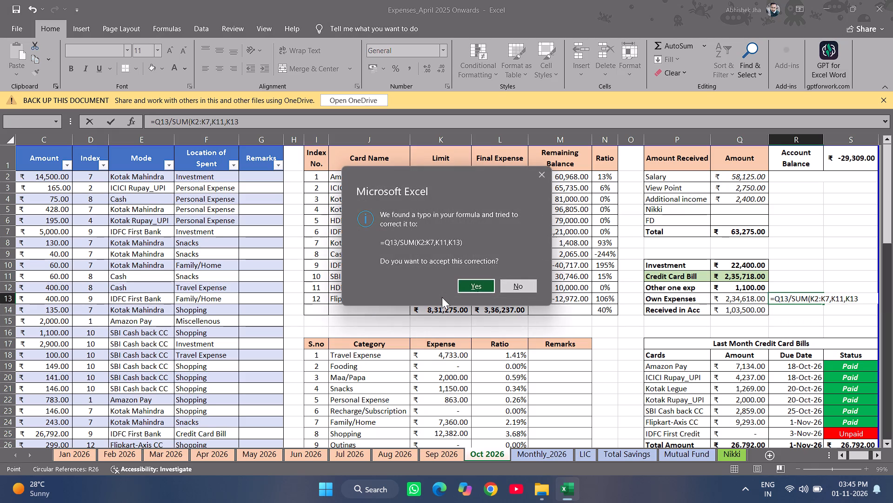
{"action": "key", "text": "Return"}
Format the ratio in R13 as a percentage with two decimal places.
{"action": "key", "text": "Up"}
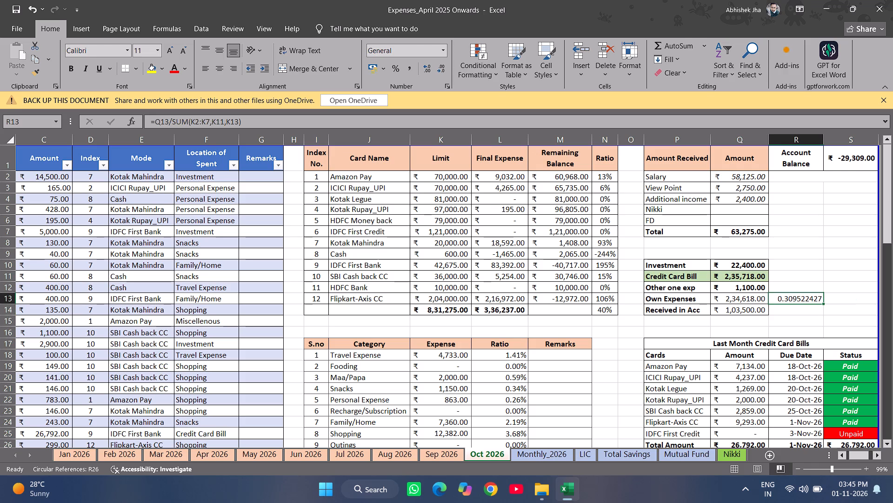
{"action": "left_click", "coordinate": [398, 72]}
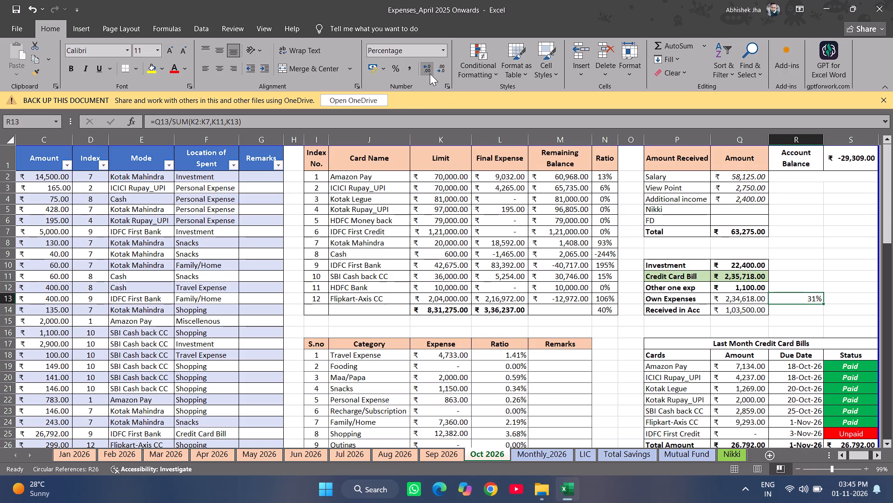
{"action": "left_click", "coordinate": [430, 71]}
{"action": "left_click", "coordinate": [430, 71]}
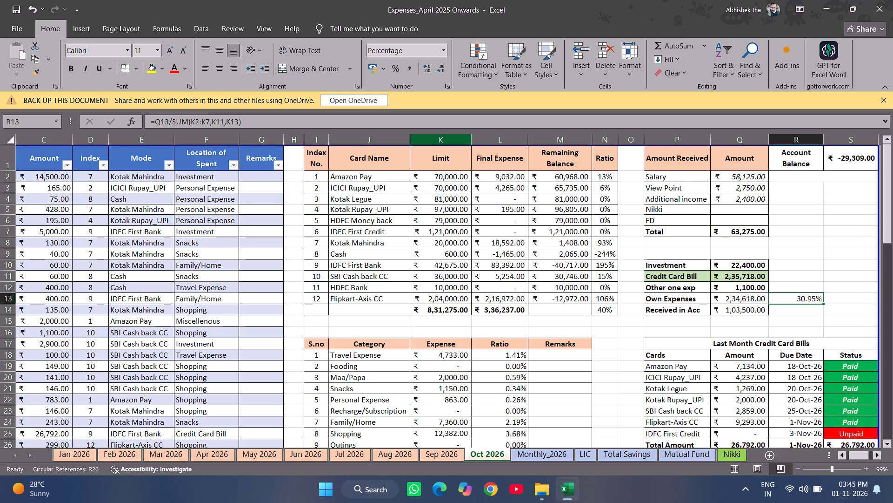
Inspect the Own Expenses formula in Q13 and the Credit Card Bill formula in Q11.
{"action": "scroll", "coordinate": [658, 337], "scroll_direction": "right", "scroll_amount": 3}
{"action": "scroll", "coordinate": [658, 337], "scroll_direction": "left", "scroll_amount": 2}
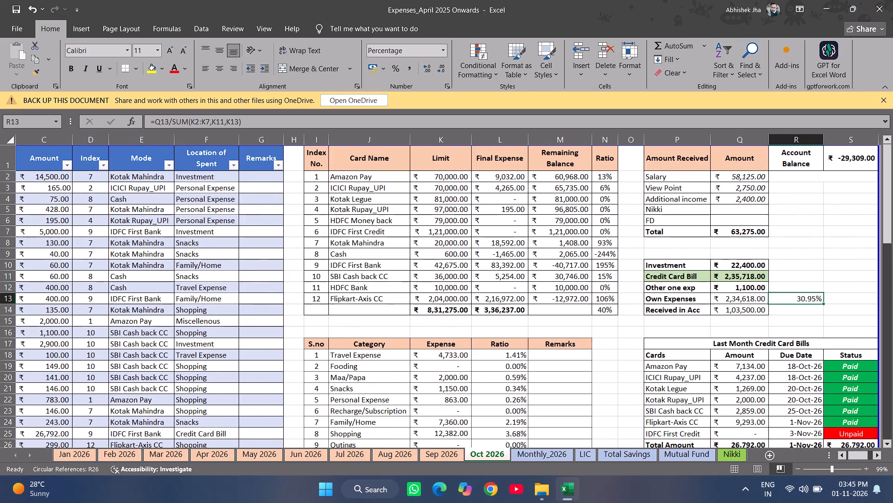
{"action": "key", "text": "Left"}
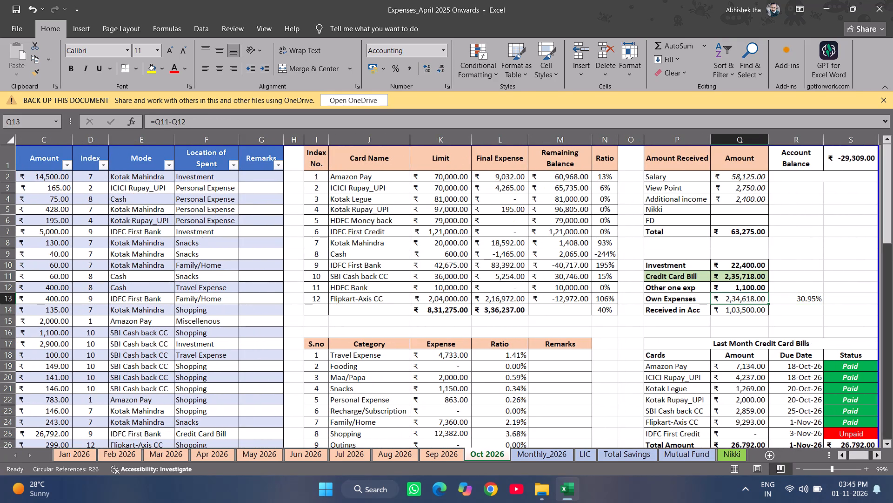
{"action": "key", "text": "F2"}
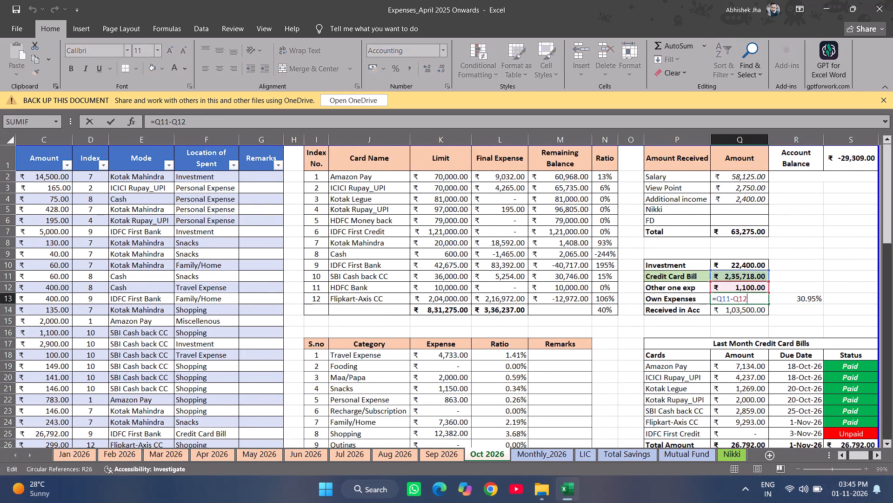
{"action": "key", "text": "Escape"}
{"action": "key", "text": "Up"}
{"action": "key", "text": "Up"}
{"action": "key", "text": "F2"}
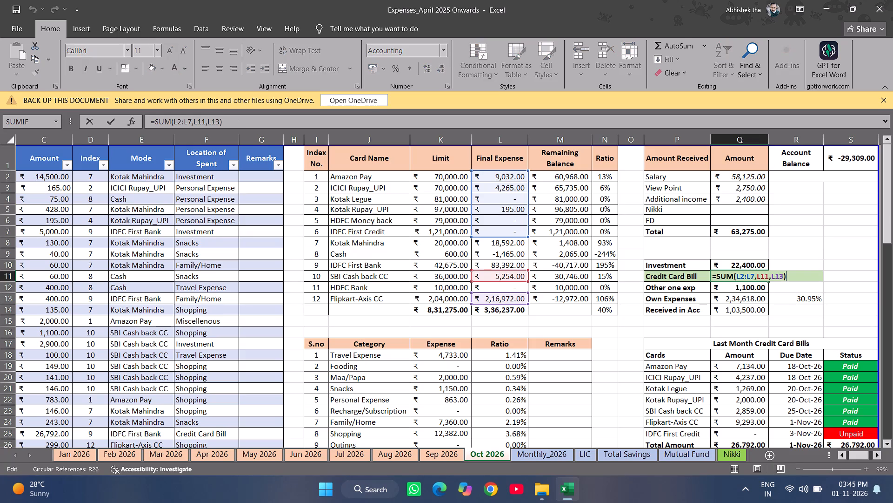
{"action": "key", "text": "Escape"}
Change the ratio formula in R13 to =Q11/SUM(K2:K7,K11,K13) so it divides the Credit Card Bill by the combined card limits.
{"action": "key", "text": "Right"}
{"action": "key", "text": "Down"}
{"action": "key", "text": "Down"}
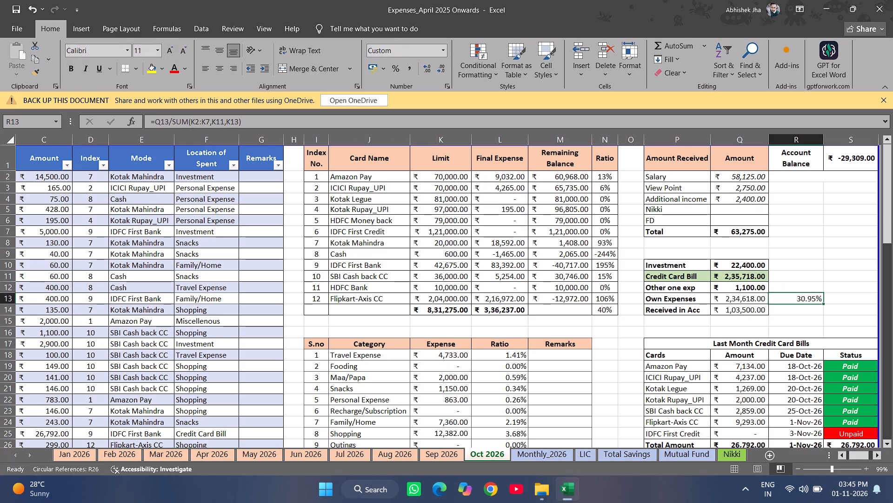
{"action": "key", "text": "F2"}
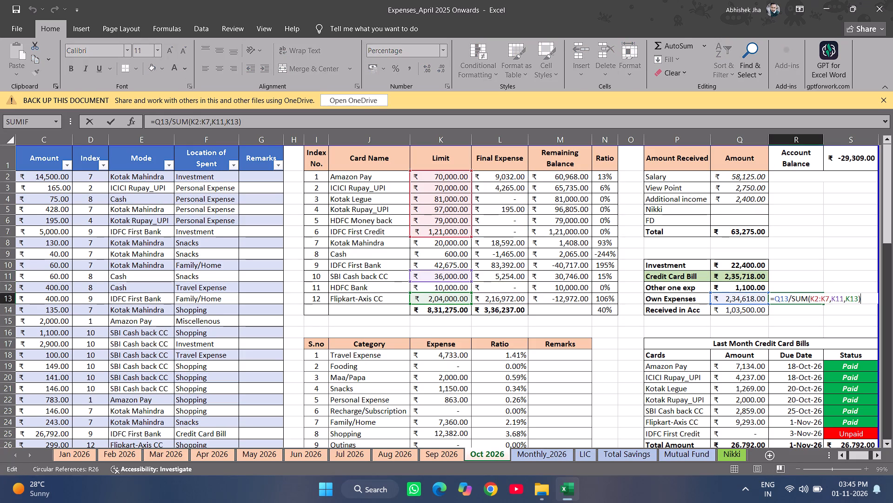
{"action": "left_click_drag", "start_coordinate": [748, 295], "coordinate": [747, 277]}
{"action": "left_click_drag", "start_coordinate": [747, 277], "coordinate": [748, 271]}
{"action": "key", "text": "Return"}
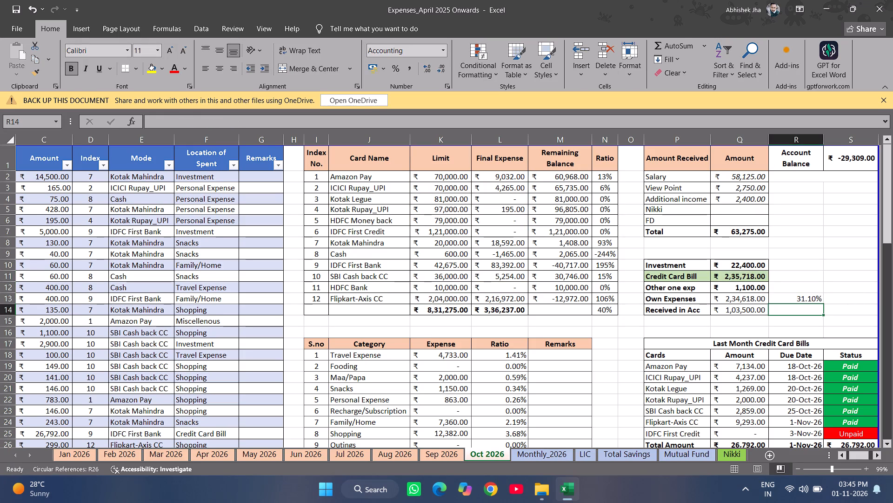
{"action": "key", "text": "Left"}
{"action": "key", "text": "Up"}
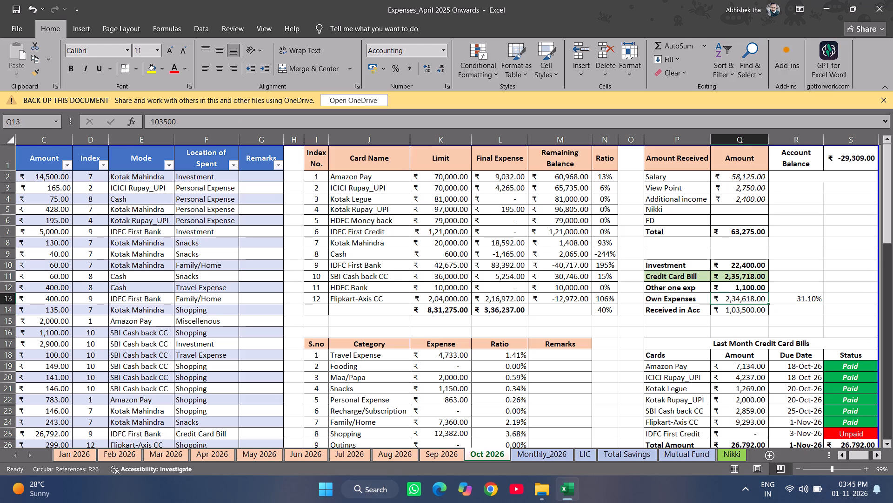
{"action": "key", "text": "Right"}
{"action": "key", "text": "Right"}
{"action": "key", "text": "Left"}
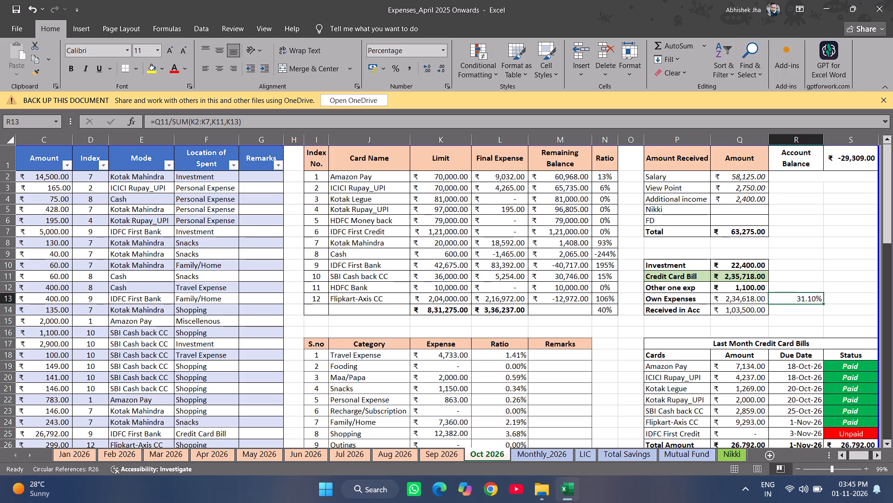
Review the Oct 2026 expense entries from the start of the table down past the Help entries around row 51.
{"action": "key", "text": "Left"}
{"action": "key", "text": "Left"}
{"action": "key", "text": "Left"}
{"action": "key", "text": "Left"}
{"action": "key", "text": "Left"}
{"action": "key", "text": "Left"}
{"action": "key", "text": "Left"}
{"action": "key", "text": "Left"}
{"action": "key", "text": "Left"}
{"action": "key", "text": "Left"}
{"action": "key", "text": "Left"}
{"action": "key", "text": "Left"}
{"action": "key", "text": "Left"}
{"action": "key", "text": "Left"}
{"action": "key", "text": "Left"}
{"action": "key", "text": "Left"}
{"action": "key", "text": "Left"}
{"action": "key", "text": "Left"}
{"action": "key", "text": "Left"}
{"action": "key", "text": "Left"}
{"action": "key", "text": "Left"}
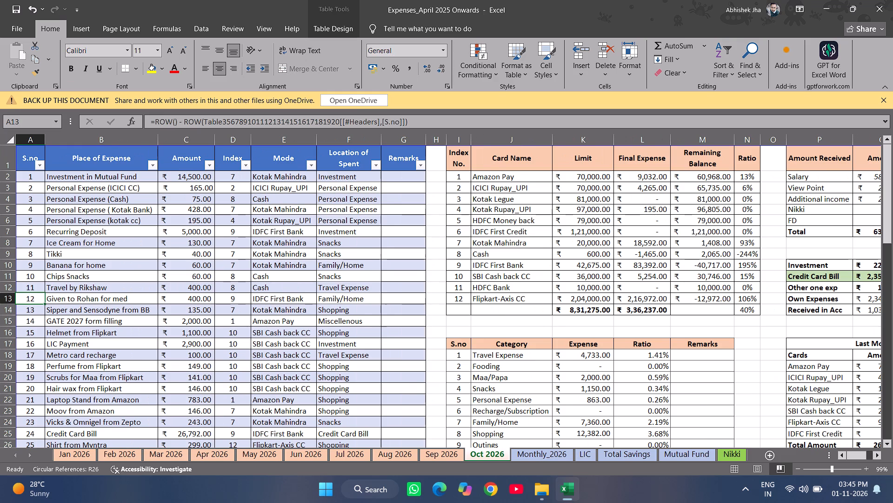
{"action": "key", "text": "Up"}
{"action": "key", "text": "Up"}
{"action": "key", "text": "Up"}
{"action": "key", "text": "Up"}
{"action": "key", "text": "Up"}
{"action": "key", "text": "Up"}
{"action": "key", "text": "Up"}
{"action": "key", "text": "Up"}
{"action": "key", "text": "Up"}
{"action": "key", "text": "Up"}
{"action": "key", "text": "Up"}
{"action": "key", "text": "Up"}
{"action": "key", "text": "Up"}
{"action": "key", "text": "Up"}
{"action": "key", "text": "Up"}
{"action": "key", "text": "Up"}
{"action": "key", "text": "Up"}
{"action": "key", "text": "Up"}
{"action": "key", "text": "Down"}
{"action": "key", "text": "Down"}
{"action": "key", "text": "Down"}
{"action": "key", "text": "Down"}
{"action": "key", "text": "Down"}
{"action": "key", "text": "Down"}
{"action": "key", "text": "Down"}
{"action": "key", "text": "Down"}
{"action": "key", "text": "Down"}
{"action": "key", "text": "Down"}
{"action": "key", "text": "Down"}
{"action": "key", "text": "Down"}
{"action": "key", "text": "Down"}
{"action": "key", "text": "Down"}
{"action": "key", "text": "Down"}
{"action": "key", "text": "Down"}
{"action": "key", "text": "Down"}
{"action": "key", "text": "Down"}
{"action": "key", "text": "Down"}
{"action": "key", "text": "Down"}
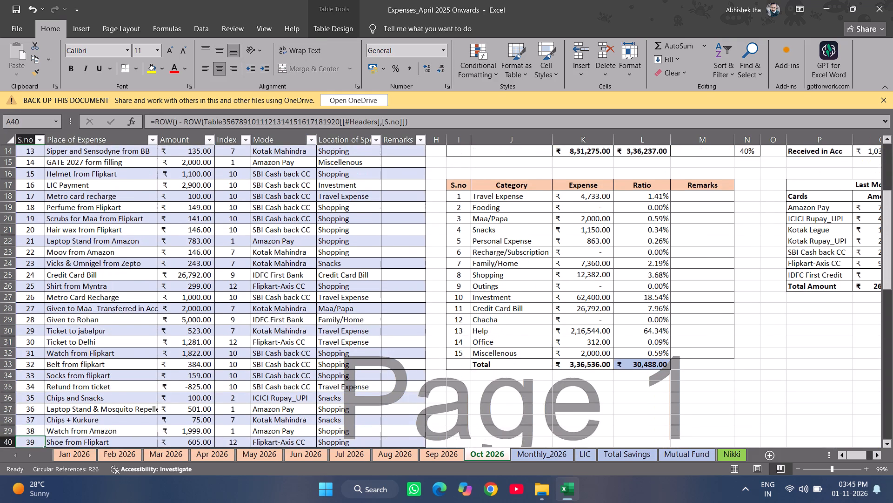
{"action": "key", "text": "Down"}
{"action": "key", "text": "Down"}
{"action": "key", "text": "Down"}
{"action": "key", "text": "Down"}
{"action": "key", "text": "Down"}
{"action": "key", "text": "Down"}
{"action": "key", "text": "Down"}
{"action": "key", "text": "Down"}
{"action": "key", "text": "Down"}
{"action": "key", "text": "Down"}
{"action": "key", "text": "Down"}
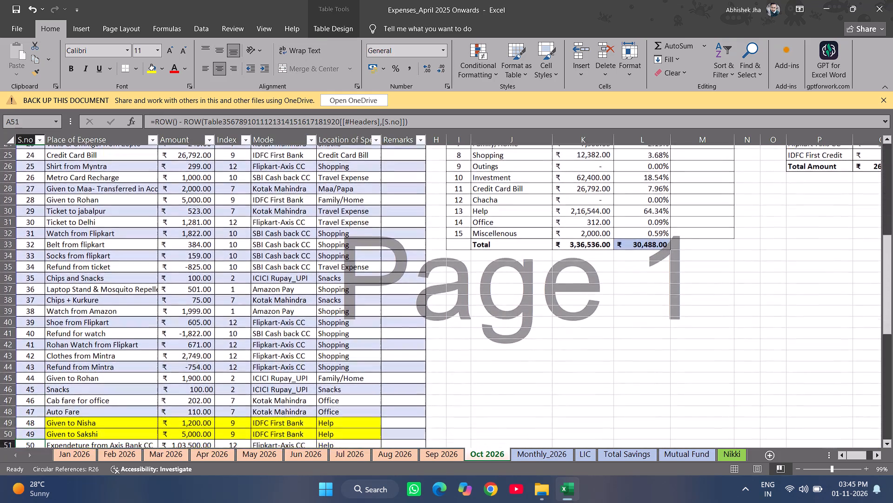
{"action": "key", "text": "Down"}
{"action": "key", "text": "Down"}
{"action": "key", "text": "Down"}
{"action": "key", "text": "Down"}
{"action": "key", "text": "Down"}
{"action": "key", "text": "Down"}
{"action": "key", "text": "Up"}
{"action": "key", "text": "Up"}
{"action": "key", "text": "Up"}
{"action": "key", "text": "Up"}
{"action": "key", "text": "Up"}
{"action": "key", "text": "Up"}
{"action": "key", "text": "Up"}
{"action": "key", "text": "Up"}
{"action": "key", "text": "Up"}
{"action": "key", "text": "Up"}
{"action": "key", "text": "Up"}
{"action": "key", "text": "Up"}
{"action": "key", "text": "Up"}
{"action": "key", "text": "Up"}
{"action": "key", "text": "Up"}
{"action": "key", "text": "Up"}
{"action": "key", "text": "Up"}
{"action": "key", "text": "Up"}
{"action": "key", "text": "Up"}
{"action": "key", "text": "Up"}
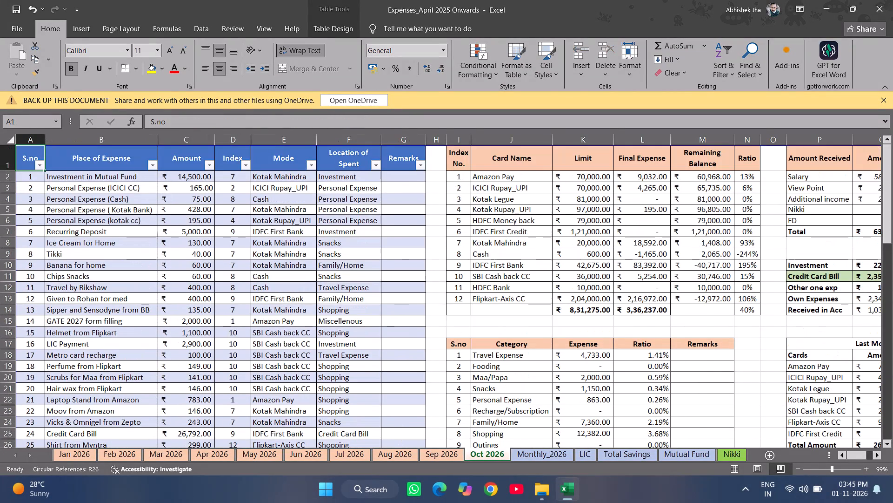
Add 230 to the Personal Expense (Cash) amount in C4, making the formula =25+50+230.
{"action": "key", "text": "Down"}
{"action": "key", "text": "Down"}
{"action": "key", "text": "Down"}
{"action": "key", "text": "Down"}
{"action": "key", "text": "Down"}
{"action": "key", "text": "Right"}
{"action": "key", "text": "Right"}
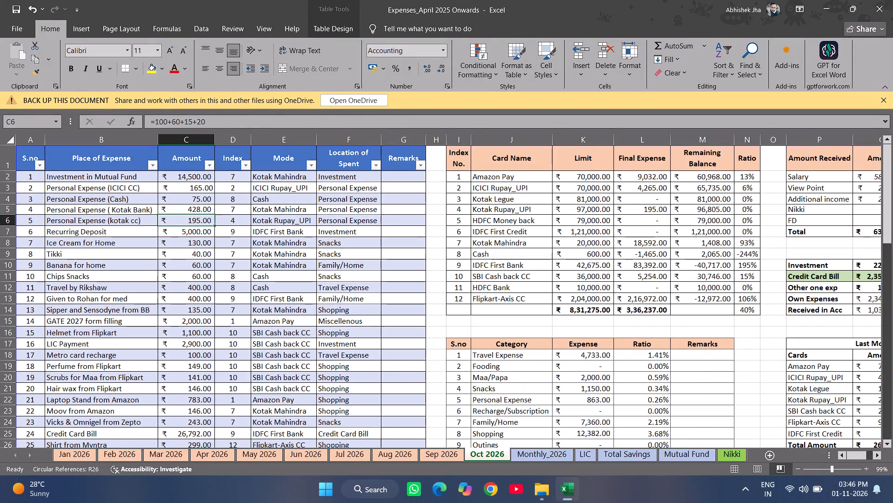
{"action": "key", "text": "Right"}
{"action": "key", "text": "Up"}
{"action": "key", "text": "Up"}
{"action": "key", "text": "Left"}
{"action": "key", "text": "F2"}
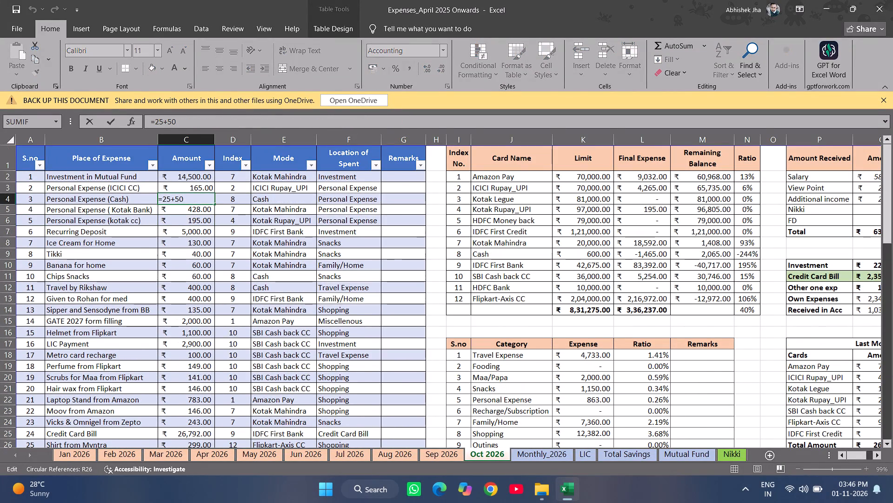
{"action": "type", "text": "+2"}
{"action": "type", "text": "30"}
{"action": "key", "text": "Return"}
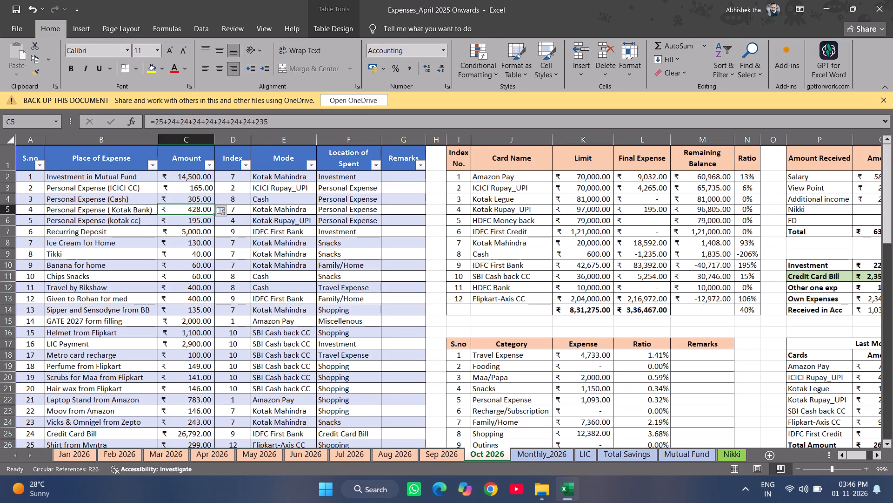
Start a new expense entry named Nani Med+ Sweets in the first empty row, at B64.
{"action": "key", "text": "Up"}
{"action": "key", "text": "Down"}
{"action": "key", "text": "Down"}
{"action": "key", "text": "Down"}
{"action": "key", "text": "Down"}
{"action": "key", "text": "Down"}
{"action": "key", "text": "Down"}
{"action": "key", "text": "Down"}
{"action": "key", "text": "Down"}
{"action": "key", "text": "Down"}
{"action": "key", "text": "Down"}
{"action": "key", "text": "Down"}
{"action": "key", "text": "Down"}
{"action": "key", "text": "Down"}
{"action": "key", "text": "Down"}
{"action": "key", "text": "Down"}
{"action": "key", "text": "Down"}
{"action": "key", "text": "Down"}
{"action": "key", "text": "Down"}
{"action": "key", "text": "Down"}
{"action": "key", "text": "Down"}
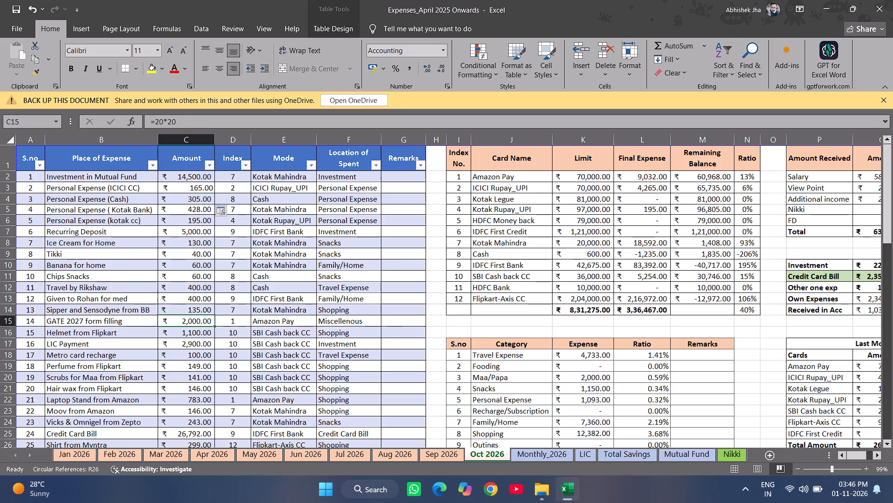
{"action": "key", "text": "Left"}
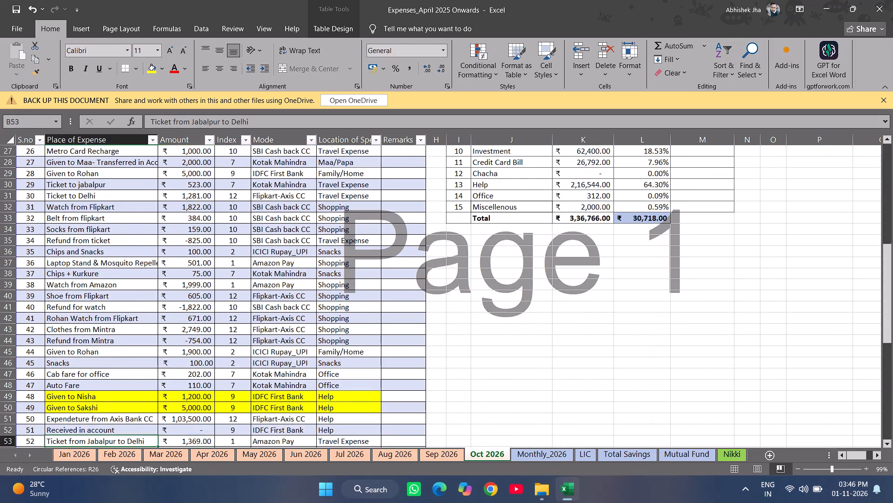
{"action": "key", "text": "Down"}
{"action": "key", "text": "Down"}
{"action": "key", "text": "Down"}
{"action": "key", "text": "Down"}
{"action": "key", "text": "Down"}
{"action": "key", "text": "Down"}
{"action": "key", "text": "Down"}
{"action": "key", "text": "Down"}
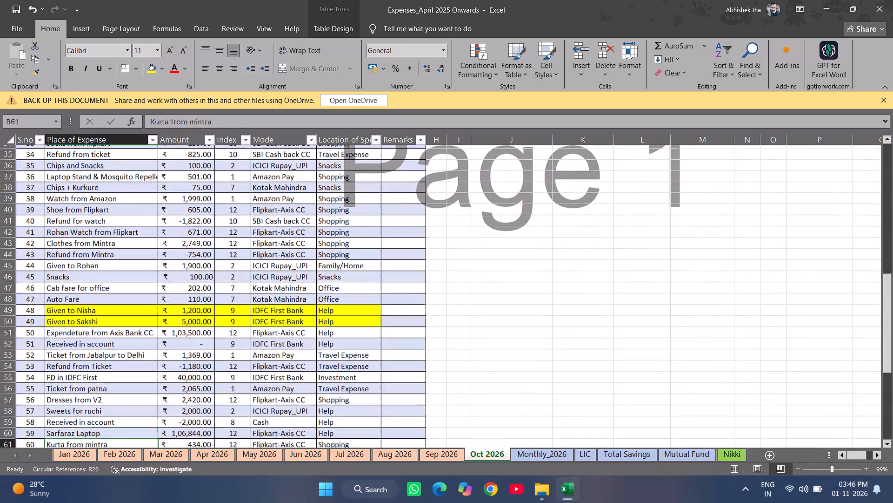
{"action": "key", "text": "Down"}
{"action": "key", "text": "Down"}
{"action": "key", "text": "Down"}
{"action": "key", "text": "Down"}
{"action": "key", "text": "Down"}
{"action": "key", "text": "Up"}
{"action": "key", "text": "Up"}
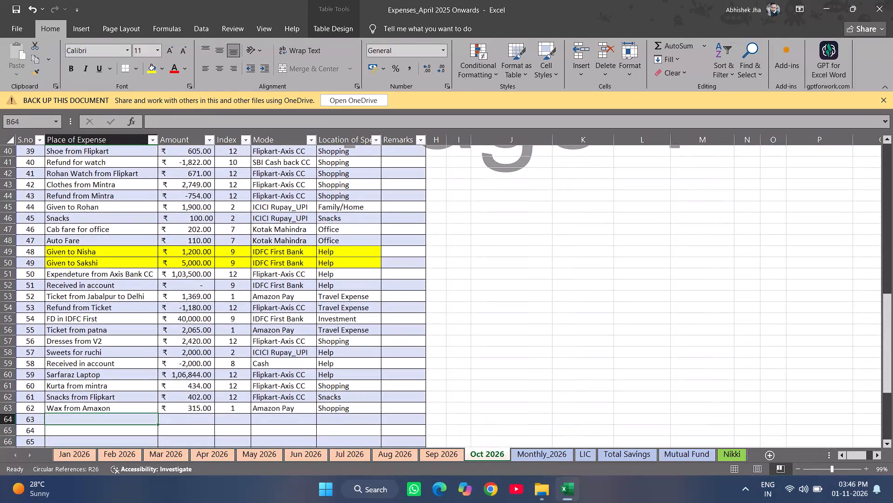
{"action": "type", "text": "Nani MEd"}
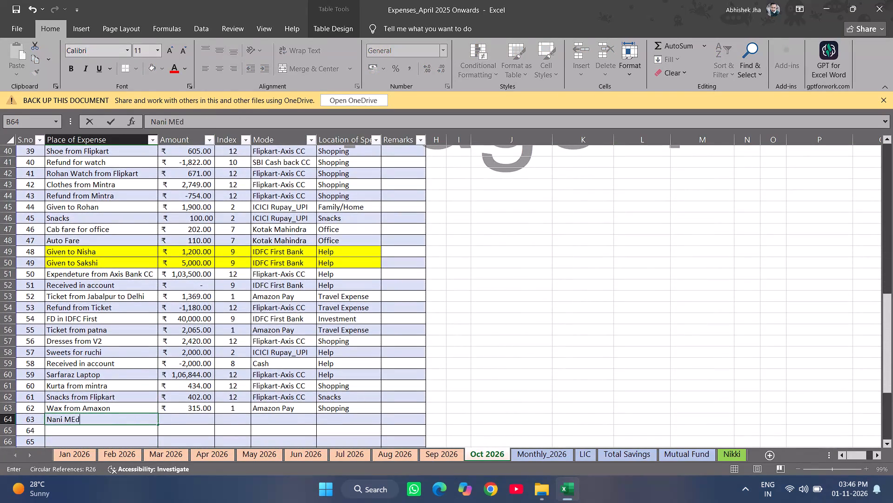
{"action": "type", "text": "+ Sp=w"}
{"action": "key", "text": "BackSpace"}
{"action": "key", "text": "BackSpace"}
{"action": "key", "text": "BackSpace"}
{"action": "type", "text": "weets"}
{"action": "key", "text": "Return"}
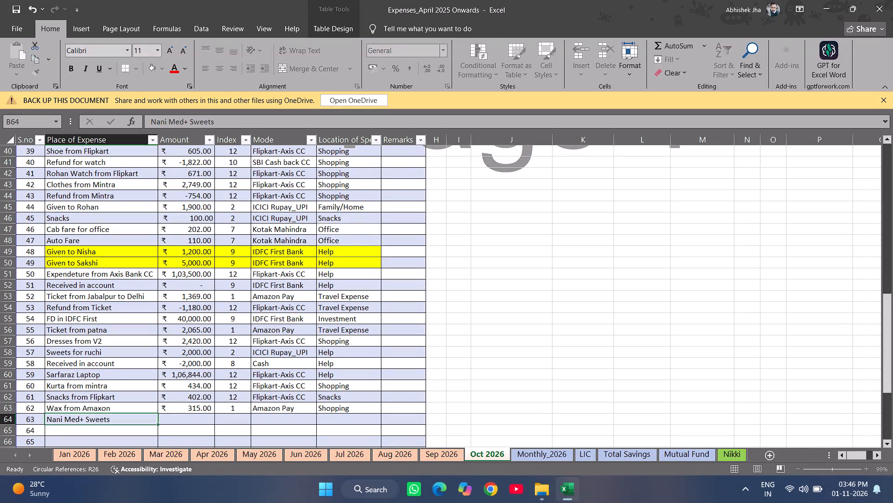
Complete the Nani Med+ Sweets entry with amount 1200, index 8 and location Miscellenous, and save the workbook.
{"action": "key", "text": "Up"}
{"action": "key", "text": "Right"}
{"action": "type", "text": "1200"}
{"action": "key", "text": "Return"}
{"action": "key", "text": "Up"}
{"action": "key", "text": "Right"}
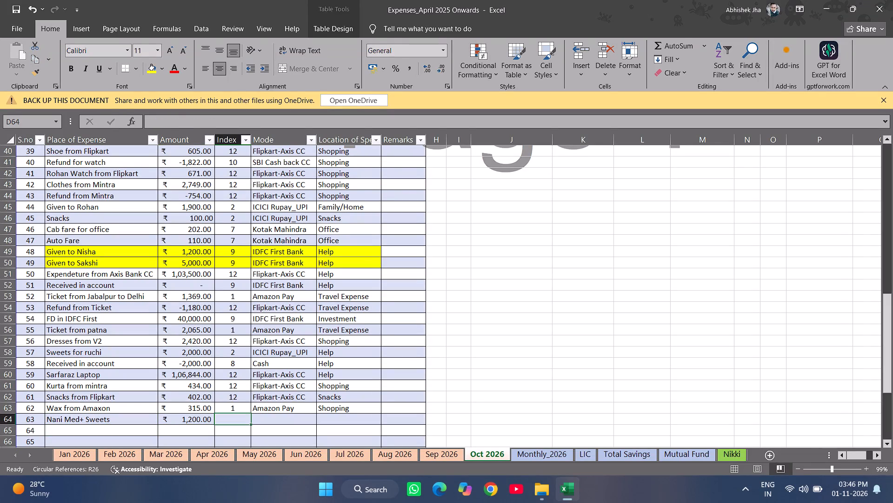
{"action": "key", "text": "8"}
{"action": "key", "text": "Right"}
{"action": "key", "text": "Right"}
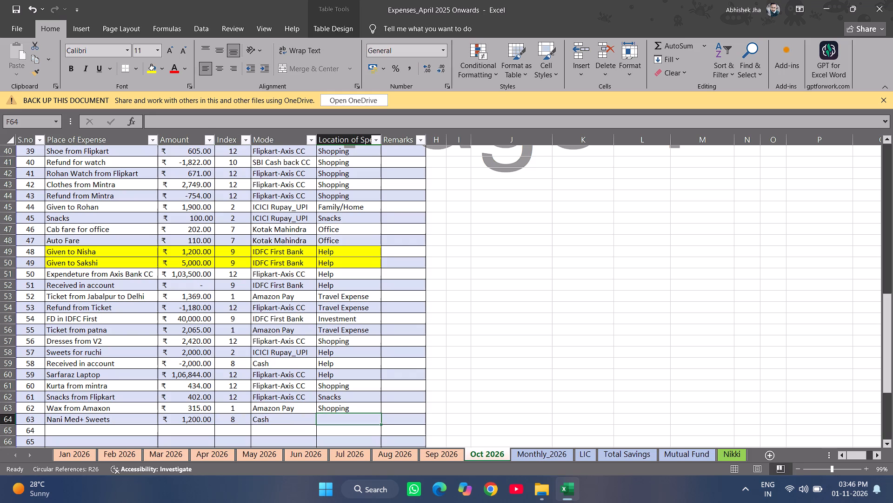
{"action": "type", "text": "Mis"}
{"action": "key", "text": "Return"}
{"action": "key", "text": "ctrl+s"}
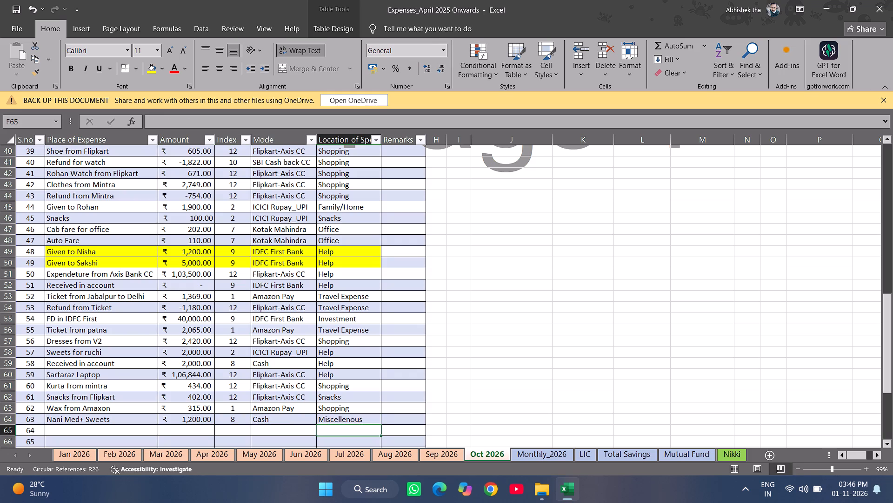
Recategorize the Ticket from patna entry in row 56 as Miscellenous.
{"action": "key", "text": "Up"}
{"action": "key", "text": "Down"}
{"action": "key", "text": "Up"}
{"action": "key", "text": "Up"}
{"action": "key", "text": "Up"}
{"action": "key", "text": "Up"}
{"action": "key", "text": "shift+space"}
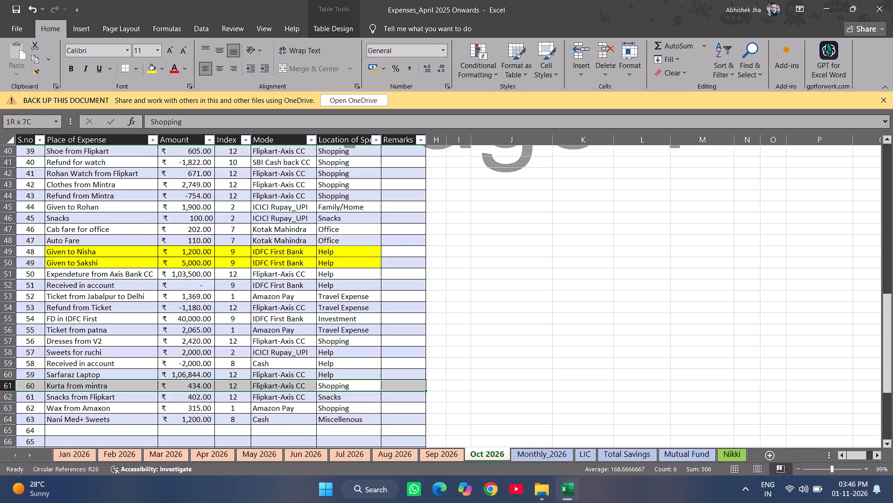
{"action": "key", "text": "Up"}
{"action": "key", "text": "Up"}
{"action": "key", "text": "Up"}
{"action": "key", "text": "Up"}
{"action": "key", "text": "shift+space"}
{"action": "key", "text": "Up"}
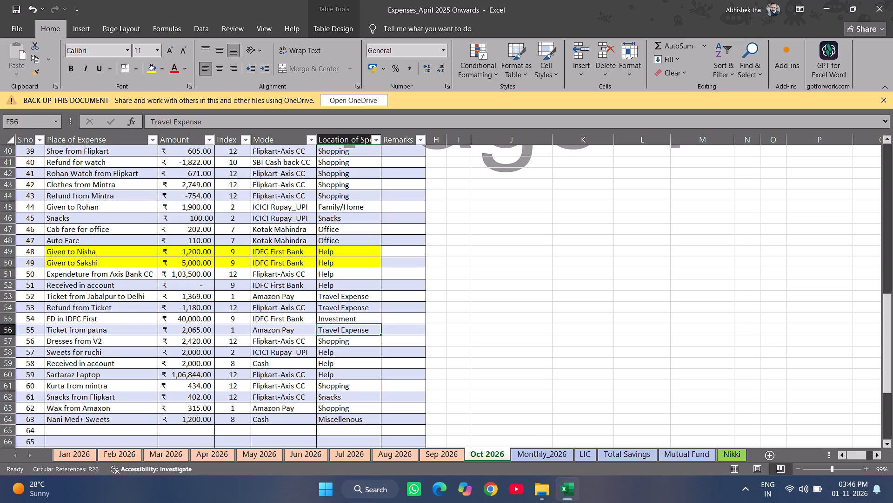
{"action": "key", "text": "shift+space"}
{"action": "key", "text": "Up"}
{"action": "key", "text": "Down"}
{"action": "type", "text": "Mis"}
{"action": "key", "text": "Return"}
{"action": "key", "text": "Up"}
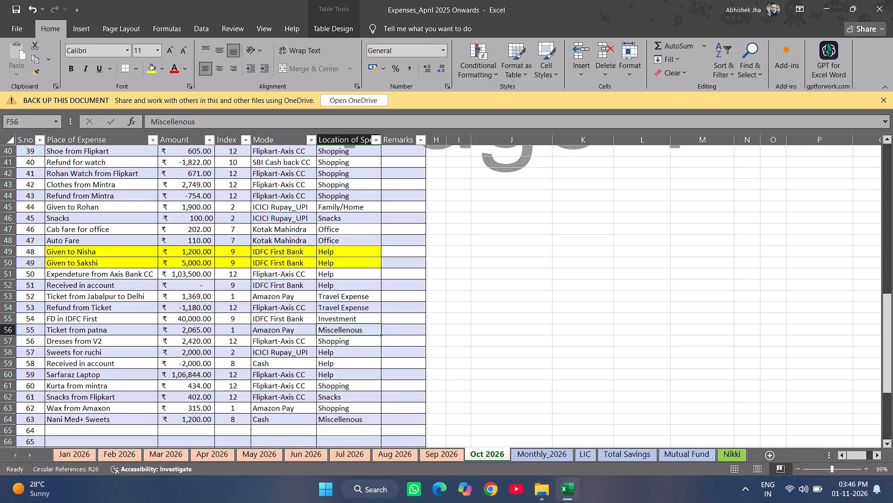
Recategorize the Ticket from Jabalpur to Delhi entry in row 53 as Miscellenous.
{"action": "key", "text": "shift+space"}
{"action": "key", "text": "Up"}
{"action": "key", "text": "shift+space"}
{"action": "key", "text": "Up"}
{"action": "key", "text": "shift+space"}
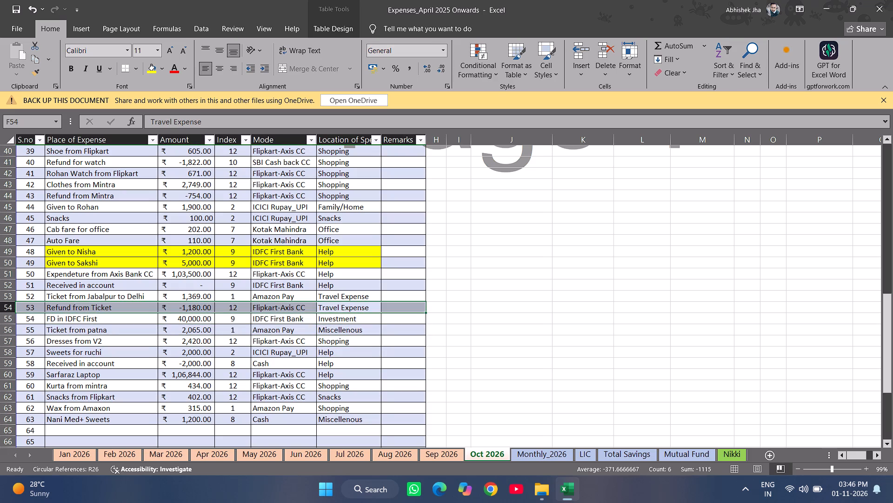
{"action": "key", "text": "Up"}
{"action": "key", "text": "shift+space"}
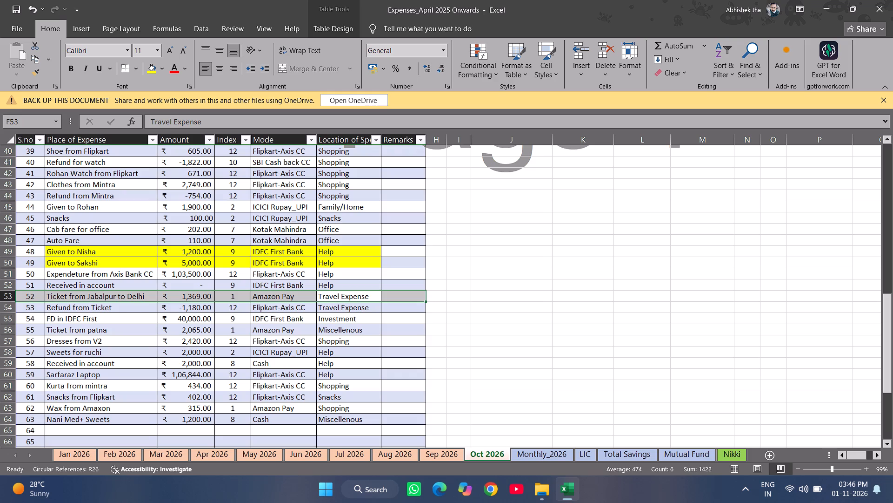
{"action": "key", "text": "Up"}
{"action": "key", "text": "Down"}
{"action": "type", "text": "Mis"}
{"action": "key", "text": "Return"}
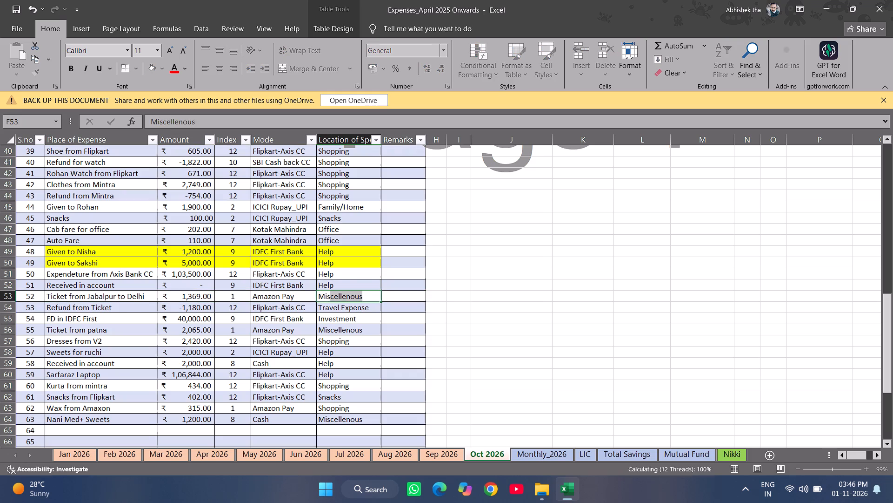
Check the categories of the expense entries one by one from row 53 up to the Snacks entry in row 46.
{"action": "key", "text": "Up"}
{"action": "key", "text": "shift+space"}
{"action": "key", "text": "Up"}
{"action": "key", "text": "shift+space"}
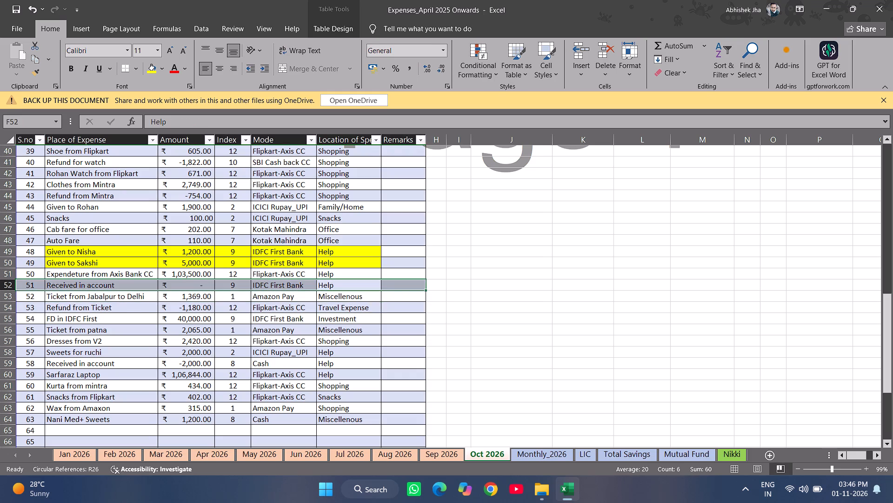
{"action": "key", "text": "Up"}
{"action": "key", "text": "shift+space"}
{"action": "key", "text": "Up"}
{"action": "key", "text": "shift+space"}
{"action": "key", "text": "Up"}
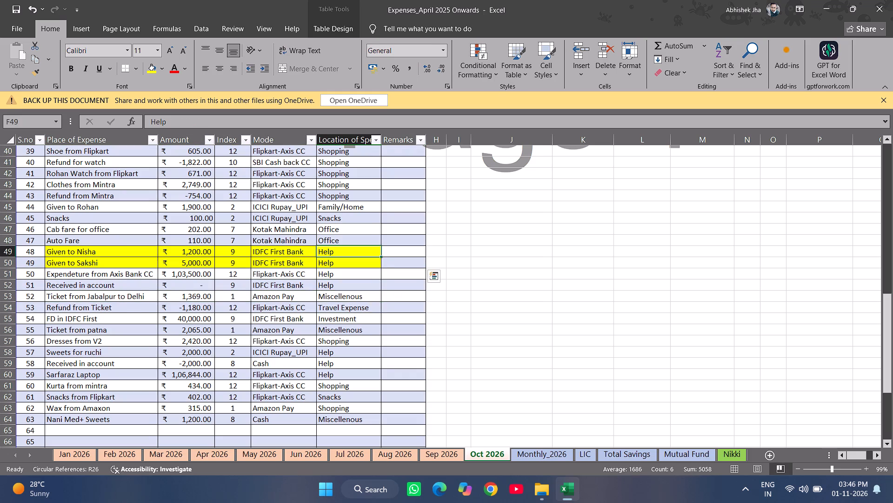
{"action": "key", "text": "shift+space"}
{"action": "key", "text": "Up"}
{"action": "key", "text": "shift+space"}
{"action": "key", "text": "Up"}
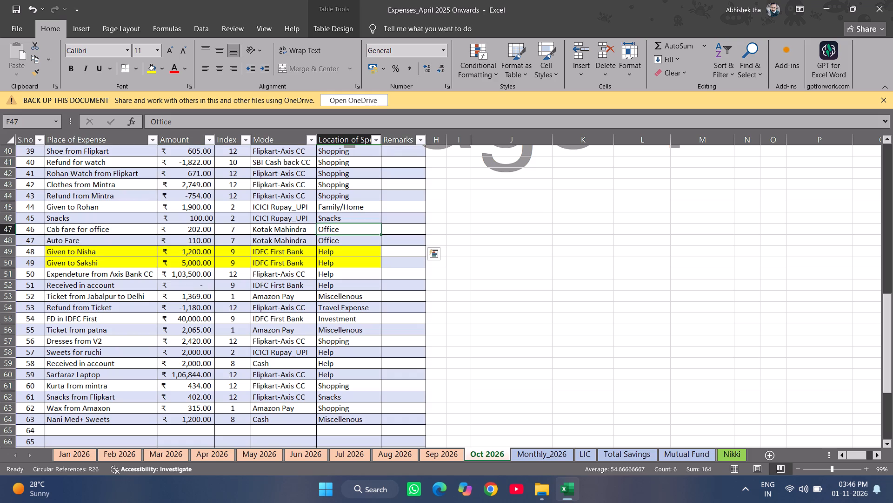
{"action": "key", "text": "shift+space"}
{"action": "key", "text": "Up"}
{"action": "key", "text": "shift+space"}
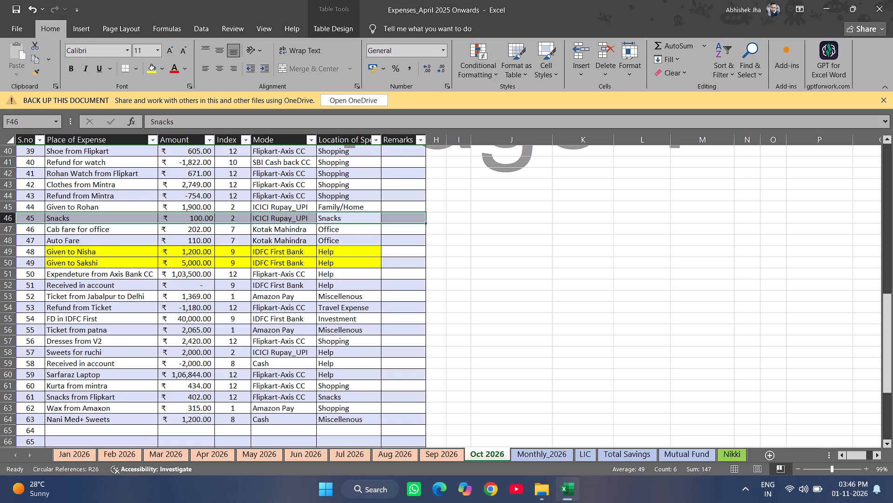
Save the workbook.
{"action": "key", "text": "ctrl+s"}
Inspect the Total Expenses formula in C74 and the range of amounts it covers.
{"action": "key", "text": "Down"}
{"action": "key", "text": "Down"}
{"action": "key", "text": "Down"}
{"action": "key", "text": "Down"}
{"action": "key", "text": "Down"}
{"action": "key", "text": "Down"}
{"action": "key", "text": "Down"}
{"action": "key", "text": "Down"}
{"action": "key", "text": "Down"}
{"action": "key", "text": "Down"}
{"action": "key", "text": "Down"}
{"action": "key", "text": "Down"}
{"action": "key", "text": "Down"}
{"action": "key", "text": "Down"}
{"action": "key", "text": "Down"}
{"action": "key", "text": "Down"}
{"action": "key", "text": "Down"}
{"action": "key", "text": "Down"}
{"action": "key", "text": "Down"}
{"action": "key", "text": "Down"}
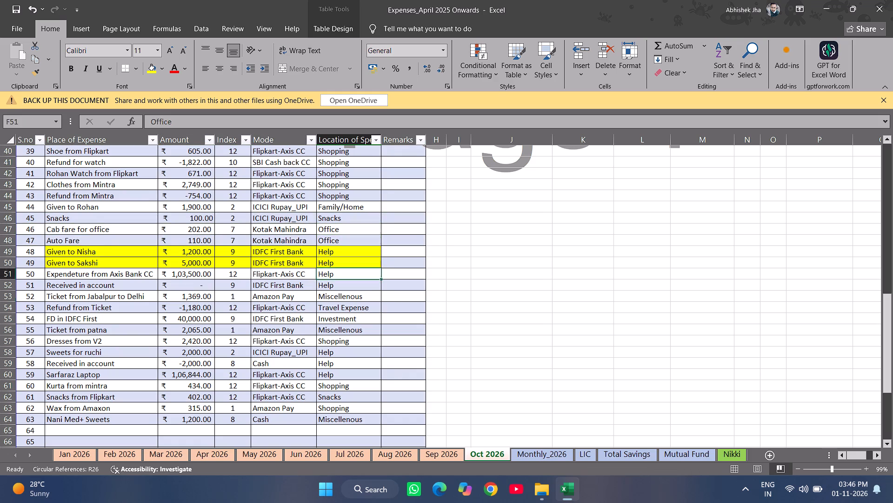
{"action": "key", "text": "Left"}
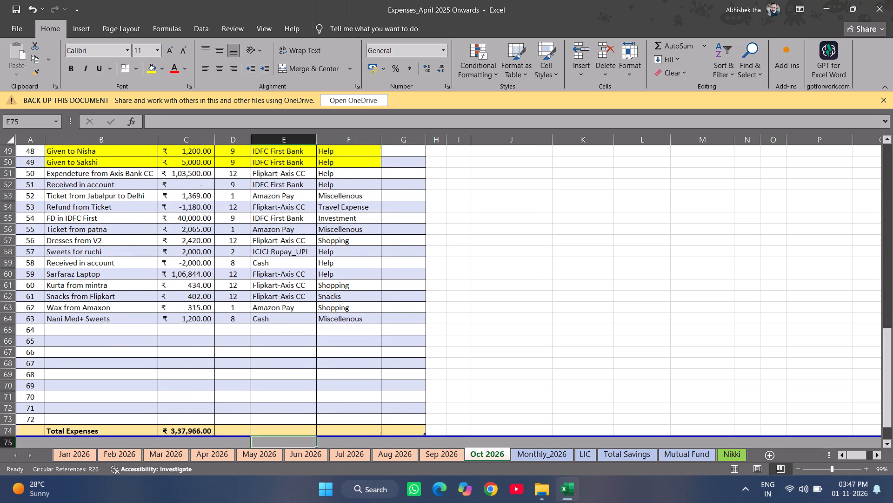
{"action": "key", "text": "Left"}
{"action": "key", "text": "Up"}
{"action": "key", "text": "Left"}
{"action": "key", "text": "F2"}
{"action": "scroll", "coordinate": [748, 271], "scroll_direction": "up", "scroll_amount": 2}
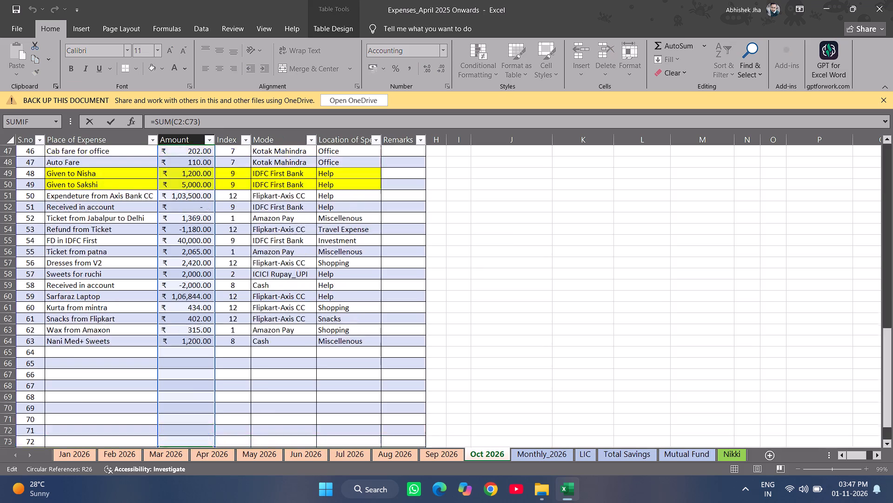
{"action": "scroll", "coordinate": [748, 271], "scroll_direction": "up", "scroll_amount": 5}
{"action": "key", "text": "Return"}
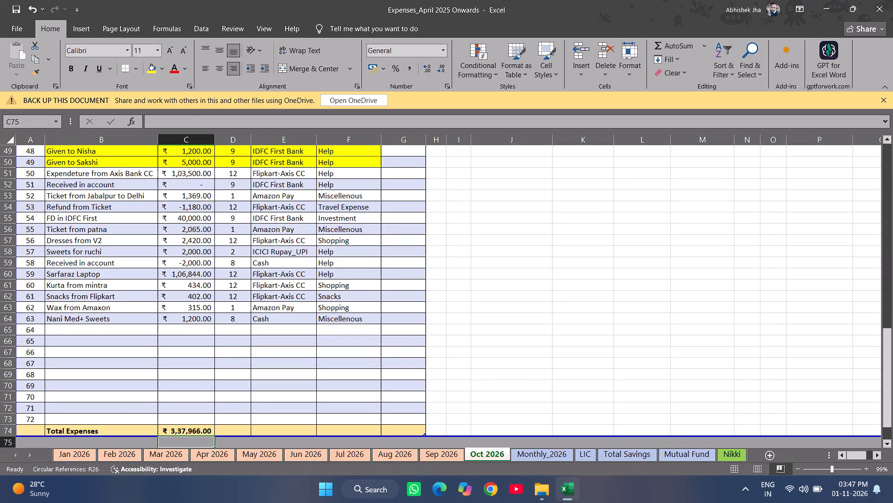
Review the expense entries from the Total Expenses row back up to the Snacks entry in row 46.
{"action": "key", "text": "Right"}
{"action": "key", "text": "Up"}
{"action": "key", "text": "Up"}
{"action": "key", "text": "Up"}
{"action": "key", "text": "Up"}
{"action": "key", "text": "Up"}
{"action": "key", "text": "Up"}
{"action": "key", "text": "Up"}
{"action": "key", "text": "Up"}
{"action": "key", "text": "Up"}
{"action": "key", "text": "Up"}
{"action": "key", "text": "Up"}
{"action": "key", "text": "Up"}
{"action": "key", "text": "Up"}
{"action": "key", "text": "Up"}
{"action": "key", "text": "Up"}
{"action": "key", "text": "Up"}
{"action": "key", "text": "Up"}
{"action": "key", "text": "Up"}
{"action": "key", "text": "Up"}
{"action": "key", "text": "Up"}
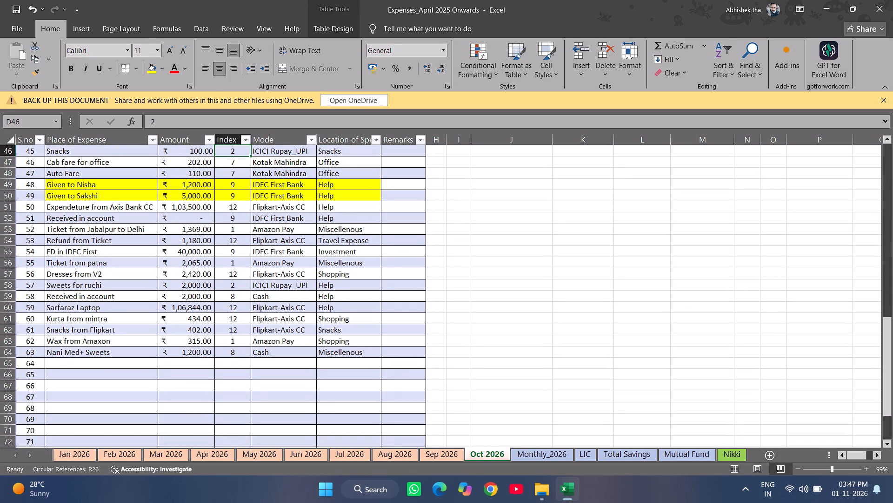
Look over the investments on the Total Savings sheet and the recurring deposit on the Mutual Fund sheet.
{"action": "left_click", "coordinate": [641, 460]}
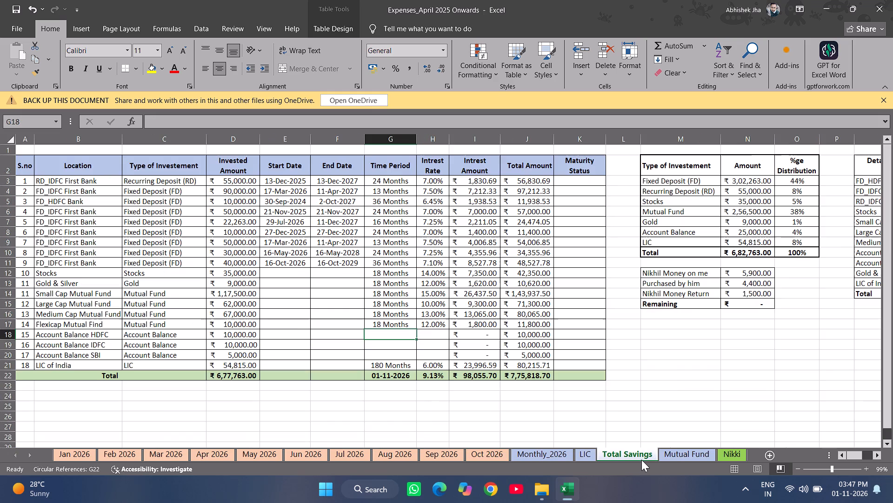
{"action": "scroll", "coordinate": [763, 333], "scroll_direction": "left", "scroll_amount": 2}
{"action": "scroll", "coordinate": [763, 333], "scroll_direction": "right", "scroll_amount": 4}
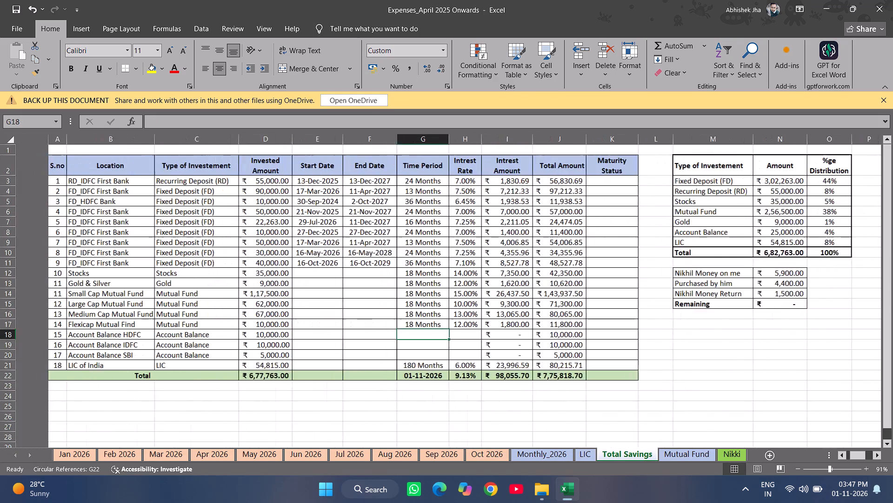
{"action": "left_click", "coordinate": [682, 455]}
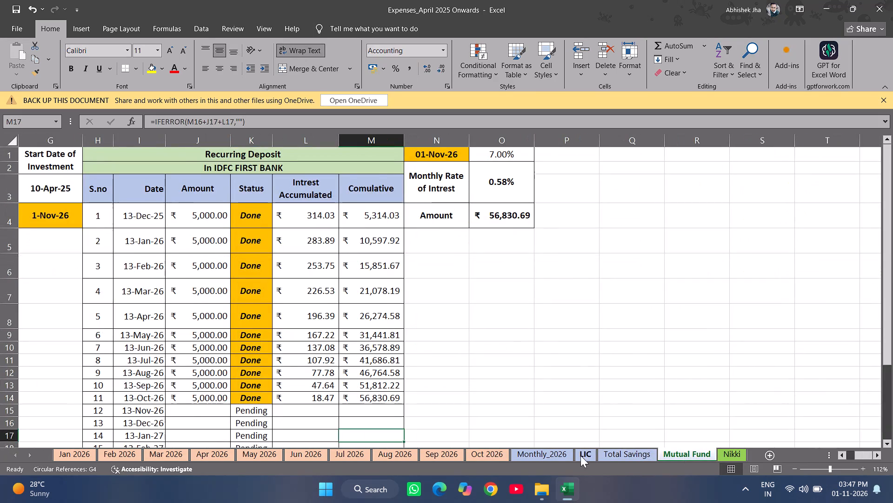
Examine the month-by-month income, expense and investment figures on the Monthly_2026 sheet.
{"action": "left_click", "coordinate": [554, 451]}
{"action": "scroll", "coordinate": [776, 398], "scroll_direction": "right", "scroll_amount": 1}
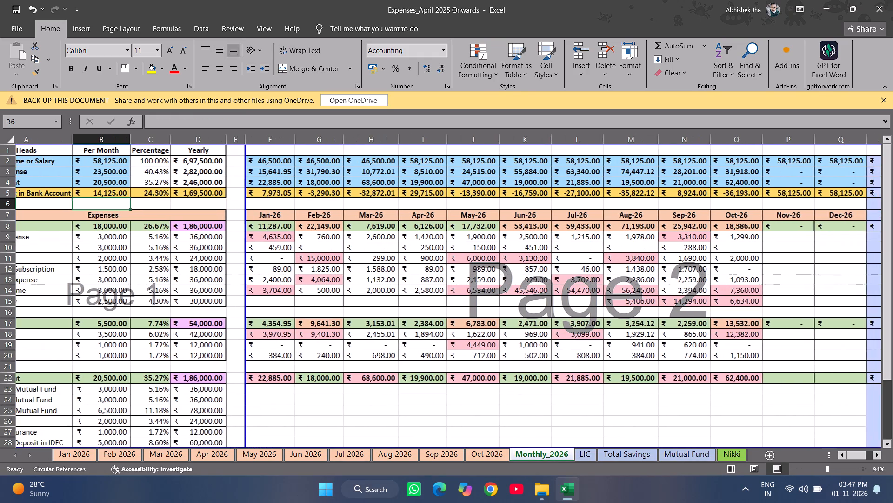
{"action": "scroll", "coordinate": [776, 398], "scroll_direction": "right", "scroll_amount": 1}
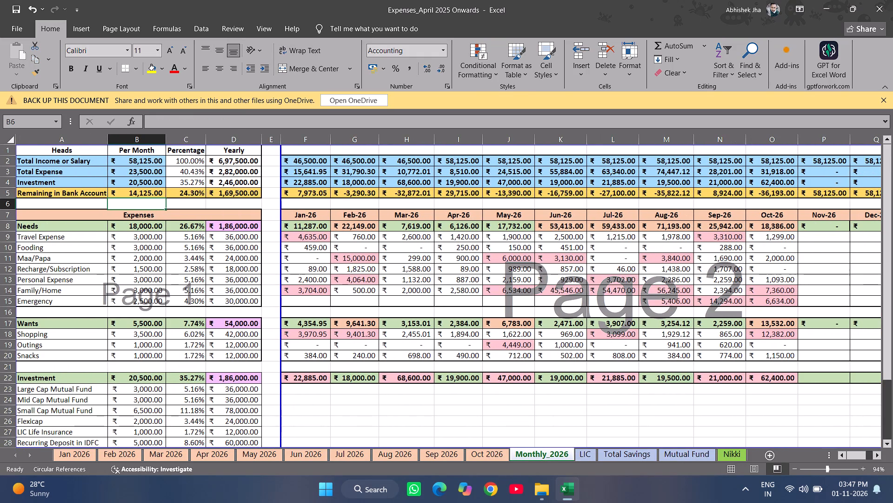
Look across the Monthly_2026 sheet from the Heads columns to the Major Expenses notes and back.
{"action": "double_click", "coordinate": [769, 297]}
{"action": "key", "text": "Right"}
{"action": "key", "text": "Right"}
{"action": "key", "text": "Right"}
{"action": "key", "text": "Right"}
{"action": "key", "text": "Right"}
{"action": "key", "text": "Right"}
{"action": "key", "text": "Right"}
{"action": "key", "text": "Right"}
{"action": "key", "text": "Right"}
{"action": "key", "text": "Right"}
{"action": "key", "text": "Right"}
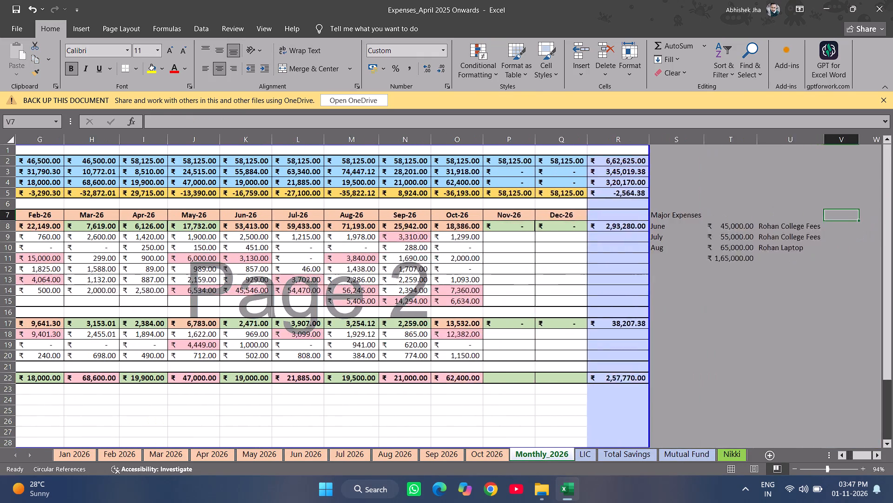
{"action": "key", "text": "Left"}
{"action": "key", "text": "Left"}
{"action": "key", "text": "Left"}
{"action": "key", "text": "Left"}
{"action": "key", "text": "Left"}
{"action": "key", "text": "Left"}
{"action": "key", "text": "Left"}
{"action": "key", "text": "Left"}
{"action": "key", "text": "Left"}
{"action": "key", "text": "Left"}
{"action": "key", "text": "Left"}
{"action": "key", "text": "Left"}
{"action": "key", "text": "Left"}
{"action": "key", "text": "Left"}
{"action": "key", "text": "Left"}
{"action": "key", "text": "Left"}
{"action": "key", "text": "Left"}
{"action": "key", "text": "Left"}
{"action": "key", "text": "Left"}
{"action": "key", "text": "Left"}
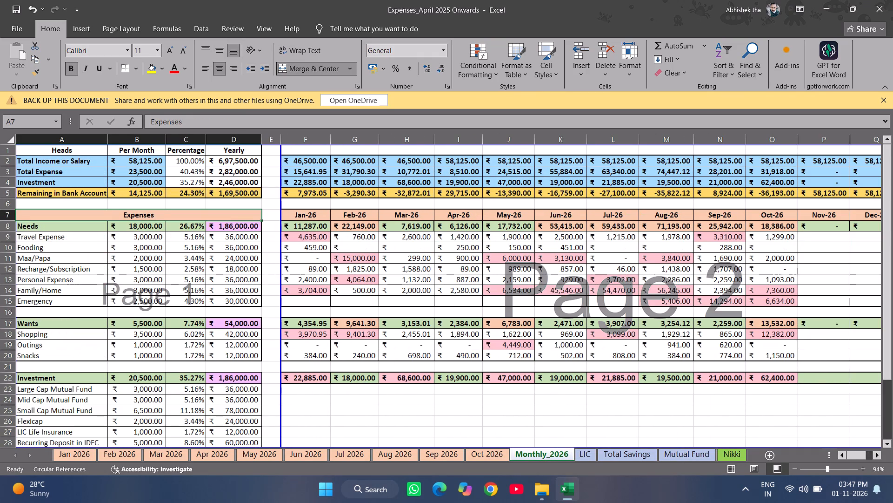
Review the Oct 2026 expense entries between Dresses from V2 in row 57 and Wax from Amaxon in row 63.
{"action": "left_click", "coordinate": [480, 452]}
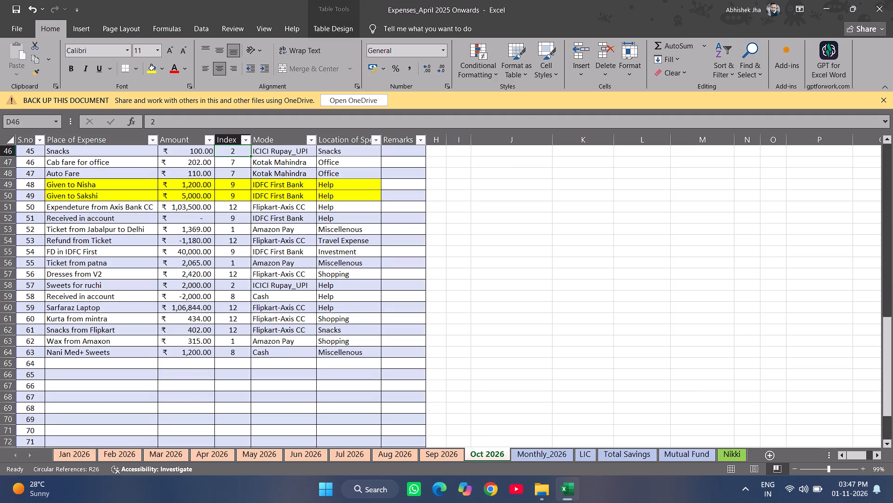
{"action": "left_click", "coordinate": [232, 268]}
{"action": "key", "text": "Left"}
{"action": "key", "text": "shift+space"}
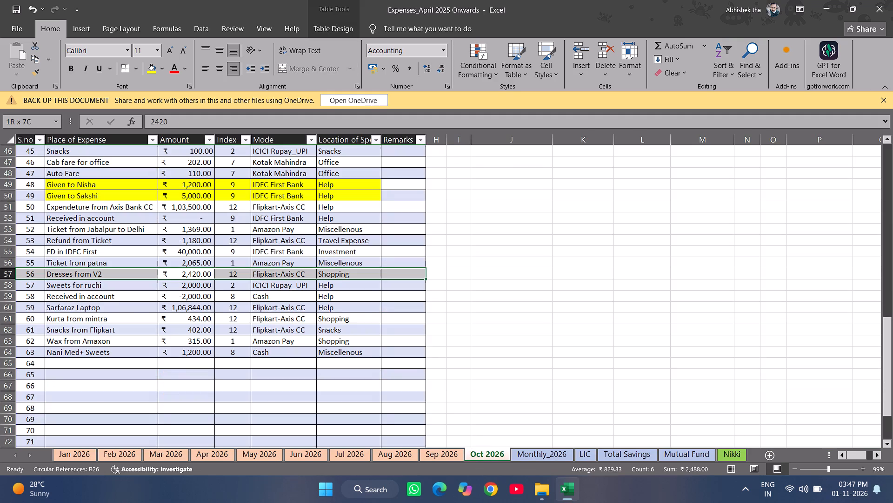
{"action": "key", "text": "Down"}
{"action": "key", "text": "Down"}
{"action": "key", "text": "Down"}
{"action": "key", "text": "shift+Down"}
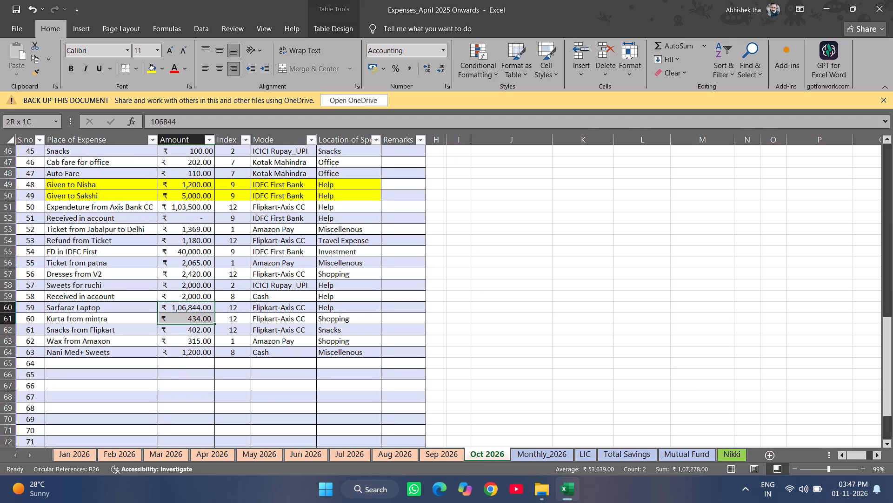
{"action": "key", "text": "Down"}
{"action": "key", "text": "Down"}
{"action": "key", "text": "shift+space"}
{"action": "key", "text": "Down"}
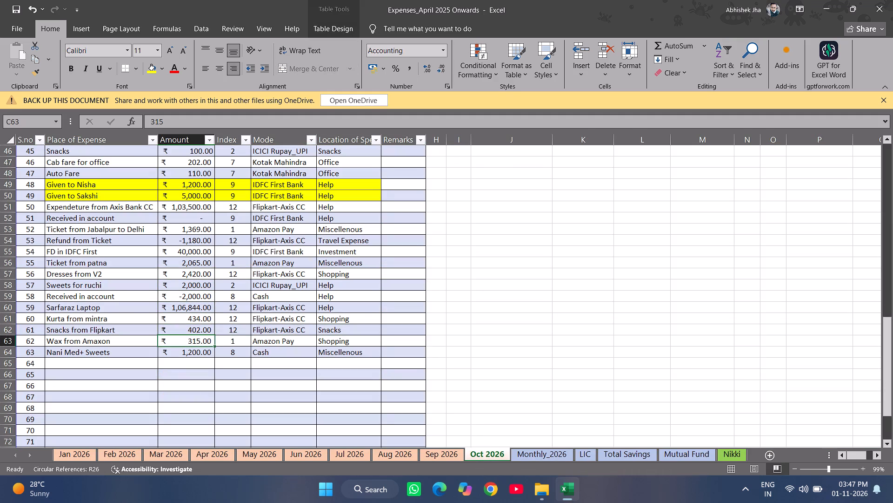
{"action": "key", "text": "Up"}
{"action": "key", "text": "Up"}
{"action": "key", "text": "Up"}
{"action": "key", "text": "Up"}
{"action": "key", "text": "Up"}
{"action": "key", "text": "Up"}
{"action": "key", "text": "Up"}
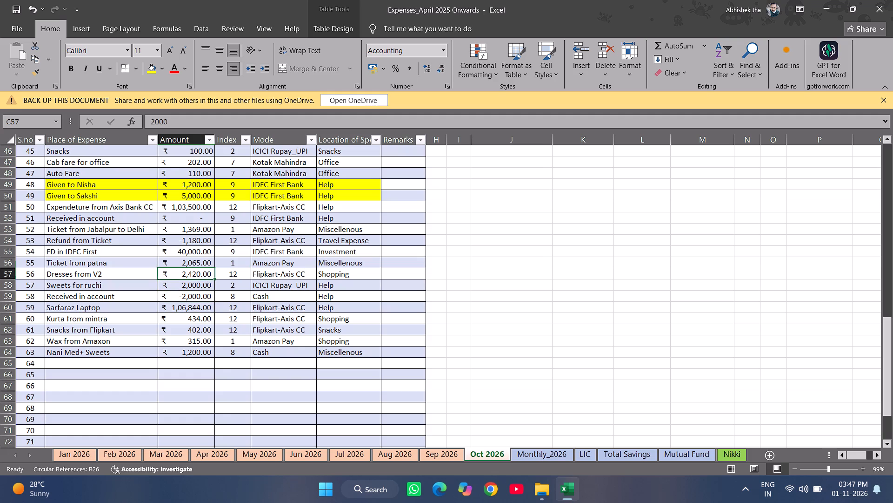
Change the spend category of Ticket from Jabalpur to Delhi in row 53 to Travel Expense and save the workbook.
{"action": "key", "text": "Up"}
{"action": "key", "text": "Up"}
{"action": "key", "text": "Up"}
{"action": "key", "text": "Right"}
{"action": "key", "text": "Right"}
{"action": "key", "text": "Right"}
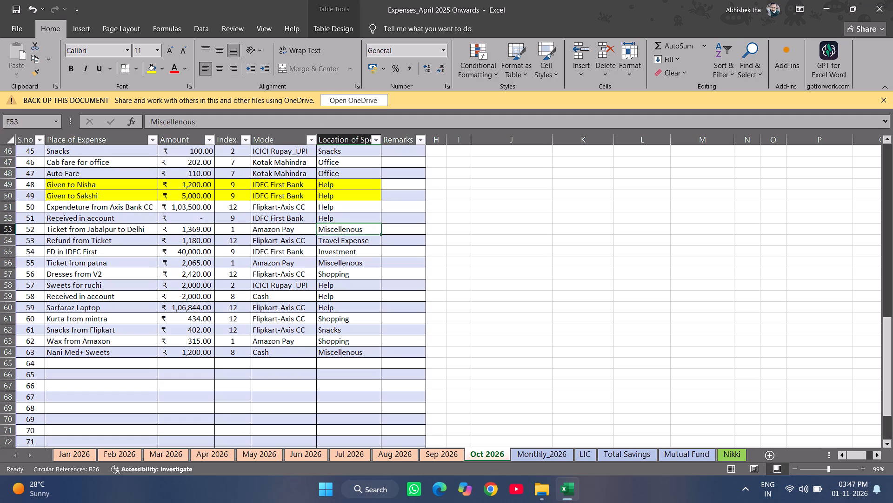
{"action": "type", "text": "Tra"}
{"action": "key", "text": "Return"}
{"action": "key", "text": "ctrl+s"}
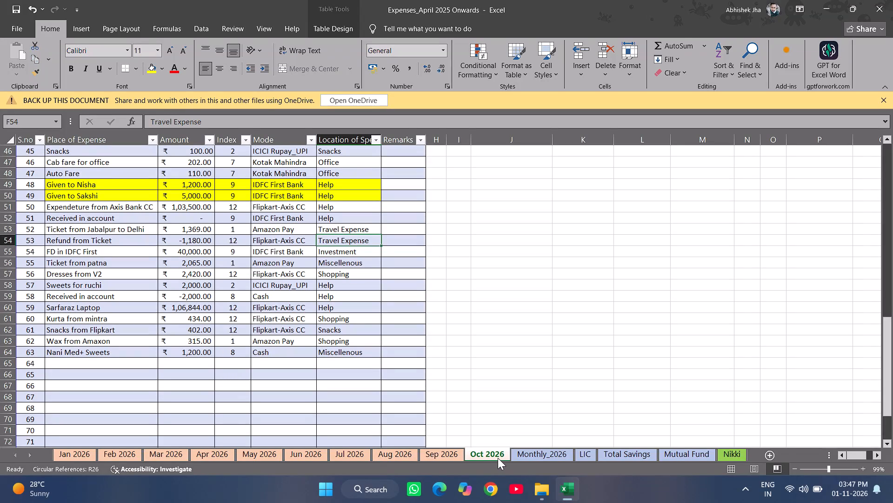
Duplicate the Oct 2026 sheet directly after itself and name the copy Nov 2026.
{"action": "left_click_drag", "start_coordinate": [498, 458], "coordinate": [520, 448], "text": "ctrl+shift"}
{"action": "double_click", "coordinate": [533, 450]}
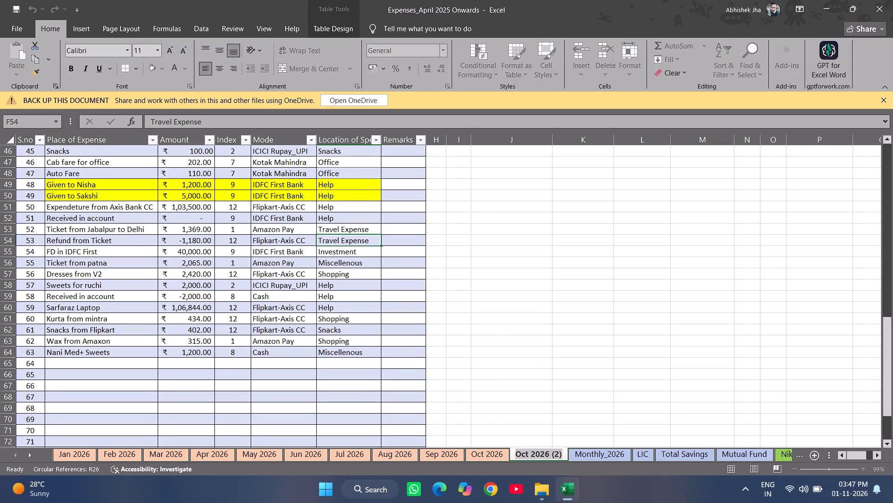
{"action": "type", "text": "Nov 303"}
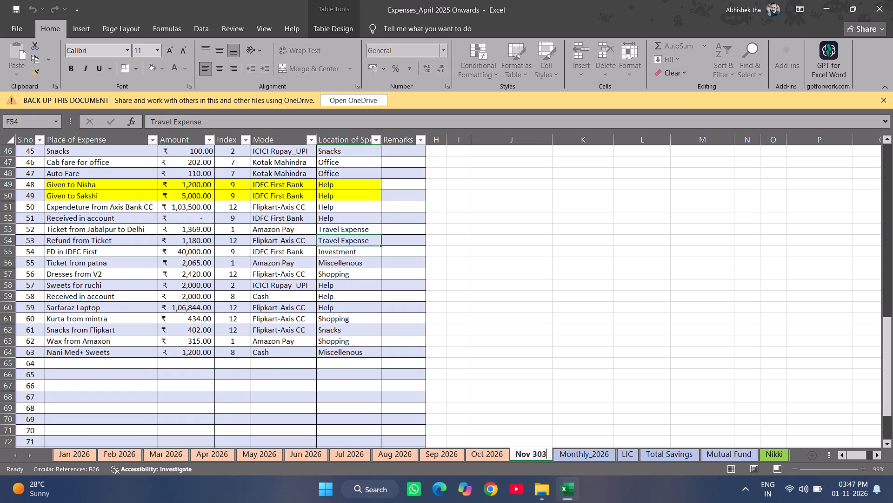
{"action": "key", "text": "BackSpace"}
{"action": "key", "text": "BackSpace"}
{"action": "key", "text": "BackSpace"}
{"action": "type", "text": "2026"}
{"action": "key", "text": "Return"}
On the Monthly_2026 sheet, freeze panes at cell B2 so the header row and Heads column stay in view.
{"action": "left_click", "coordinate": [579, 455]}
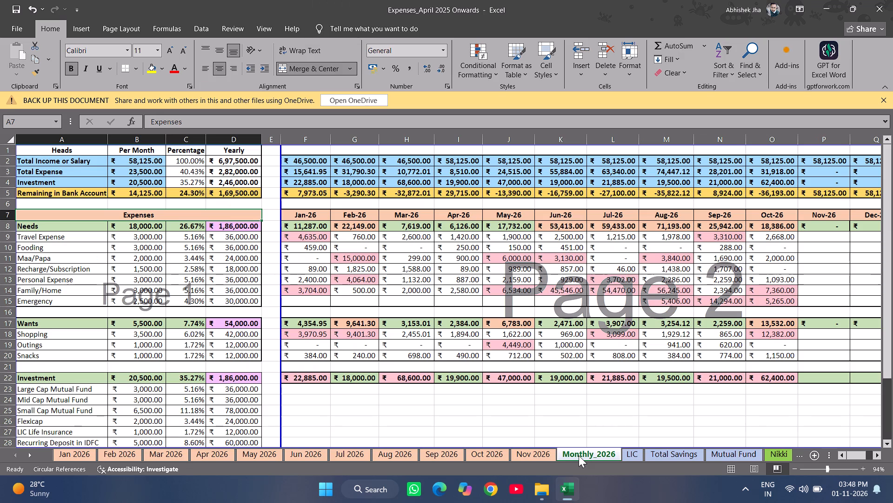
{"action": "scroll", "coordinate": [664, 286], "scroll_direction": "left", "scroll_amount": 3}
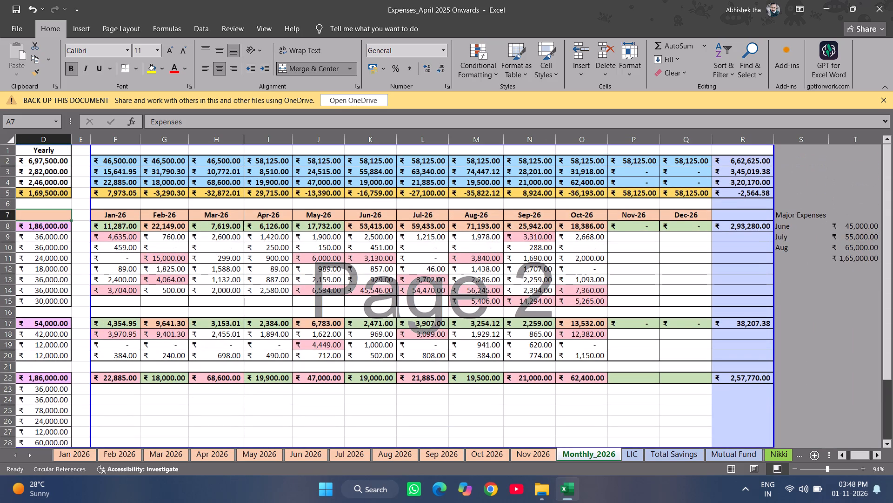
{"action": "scroll", "coordinate": [664, 286], "scroll_direction": "right", "scroll_amount": 4}
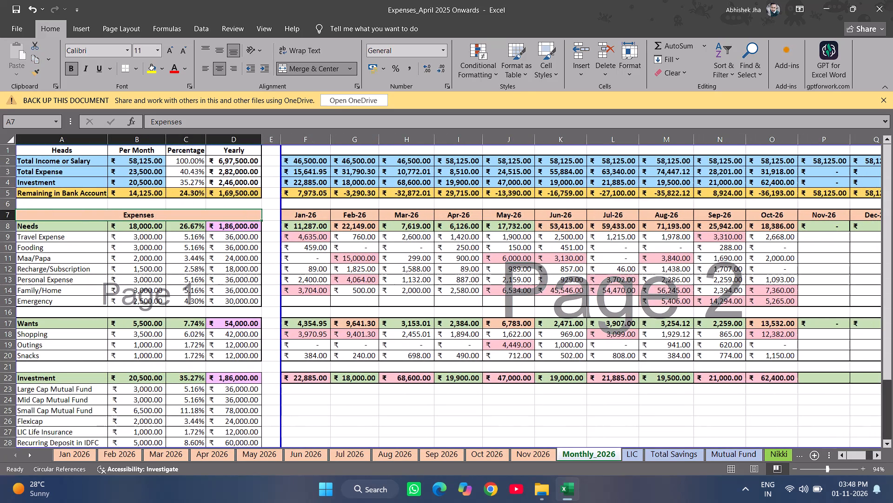
{"action": "scroll", "coordinate": [664, 286], "scroll_direction": "left", "scroll_amount": 1}
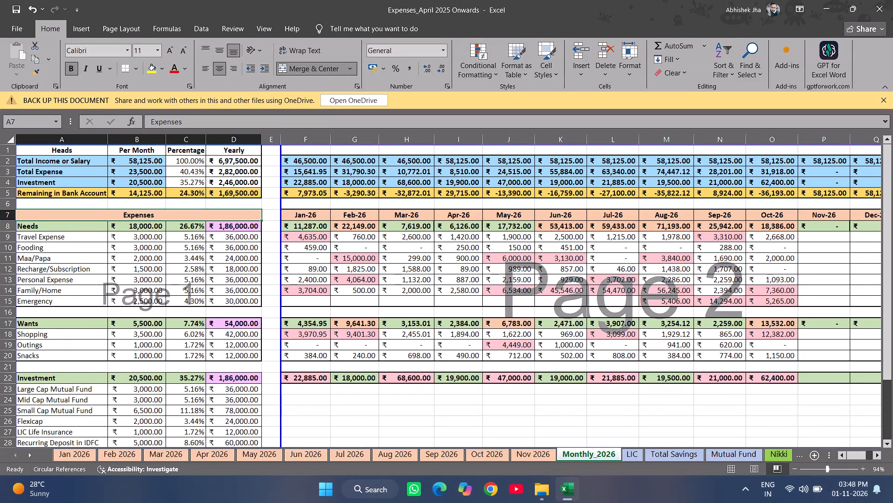
{"action": "left_click", "coordinate": [133, 159]}
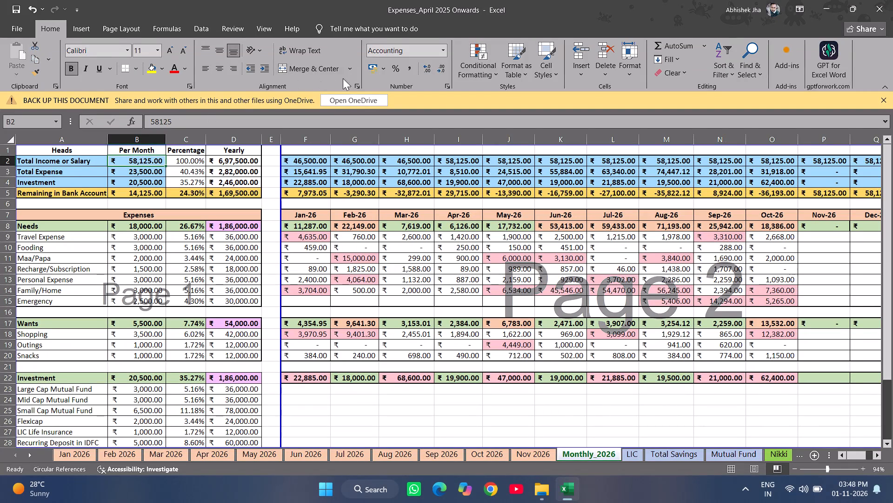
{"action": "left_click", "coordinate": [266, 28]}
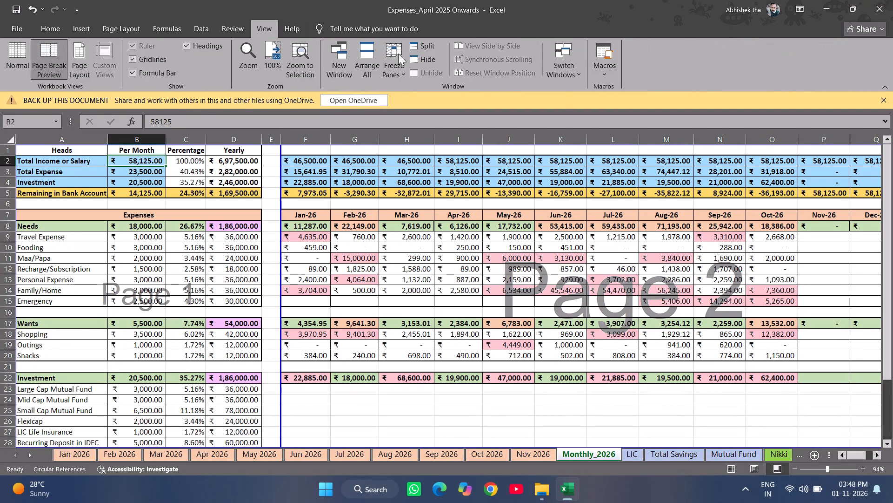
{"action": "left_click", "coordinate": [398, 54]}
{"action": "left_click", "coordinate": [438, 97]}
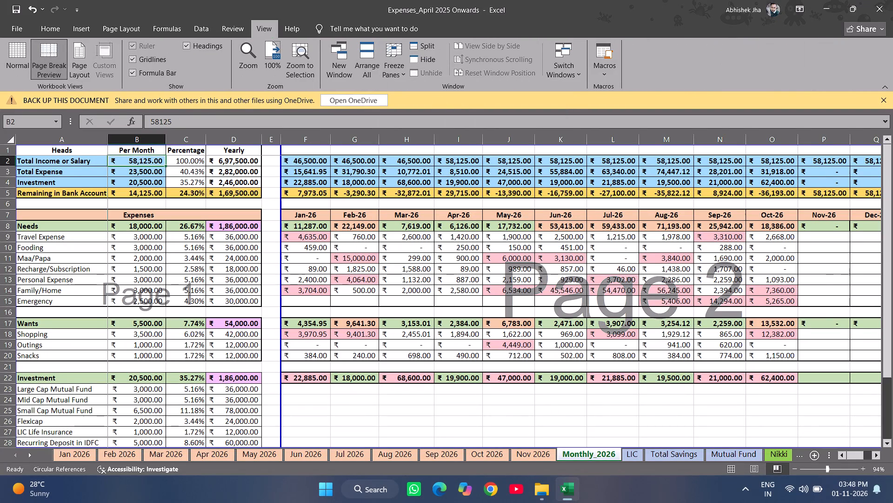
Inspect the Oct-26 category formulas on Monthly_2026 row by row, from Travel Expense down to Shopping.
{"action": "scroll", "coordinate": [460, 292], "scroll_direction": "left", "scroll_amount": 7}
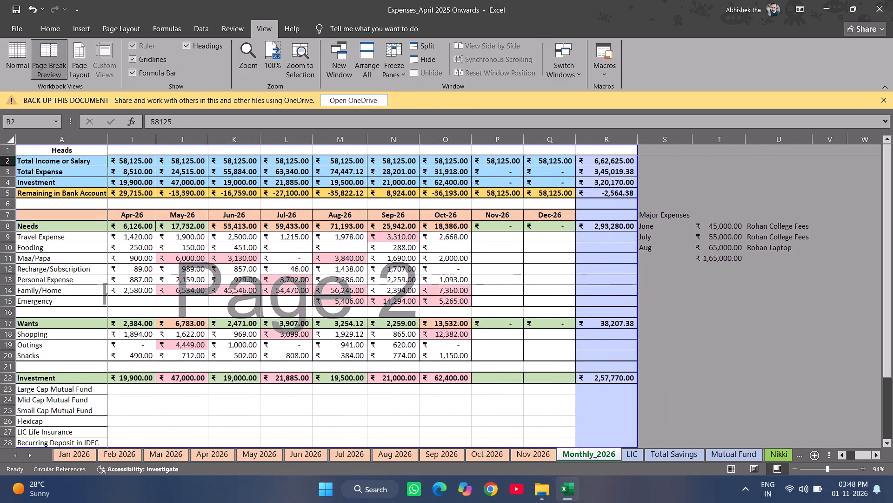
{"action": "left_click", "coordinate": [453, 234]}
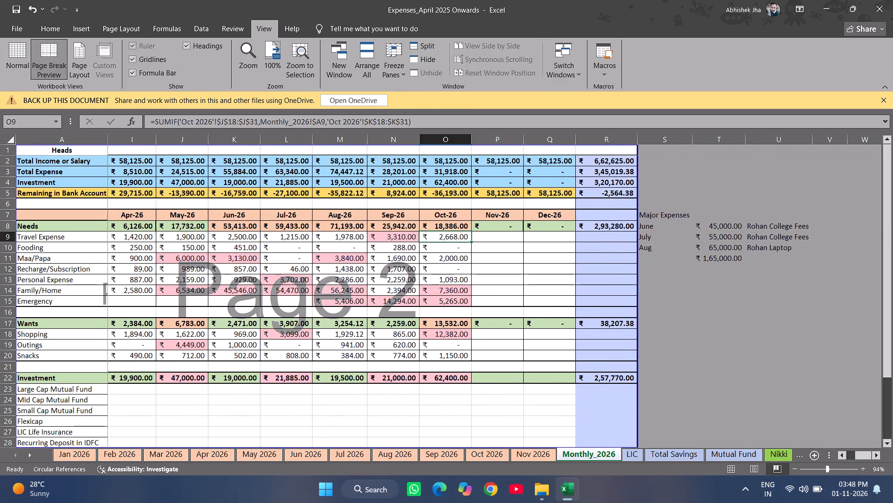
{"action": "key", "text": "Down"}
{"action": "key", "text": "Down"}
{"action": "key", "text": "shift+space"}
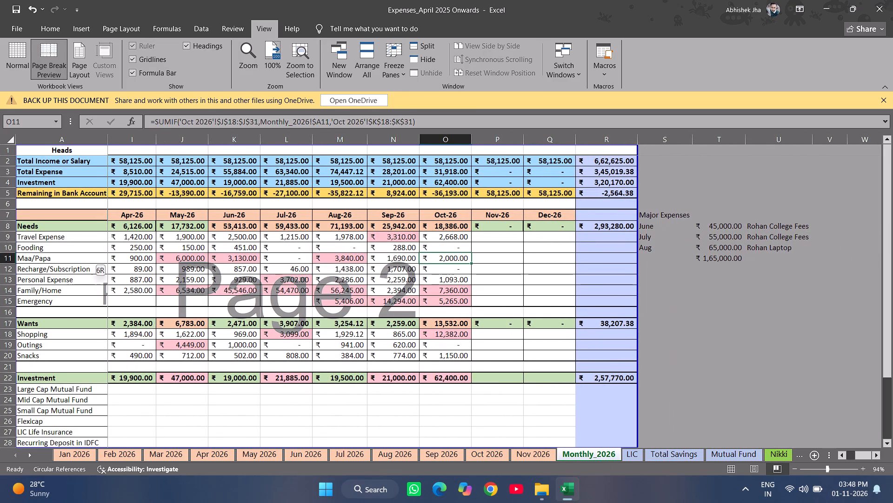
{"action": "key", "text": "Down"}
{"action": "key", "text": "shift+space"}
{"action": "key", "text": "Down"}
{"action": "key", "text": "shift+space"}
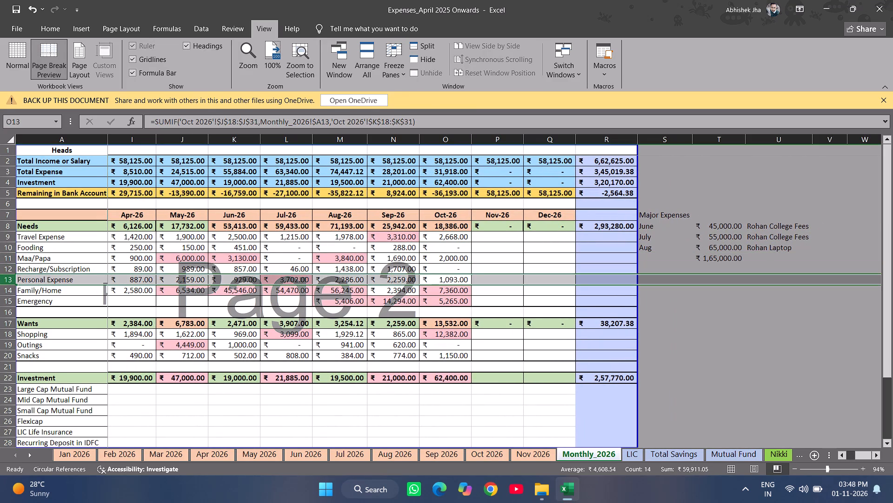
{"action": "key", "text": "Down"}
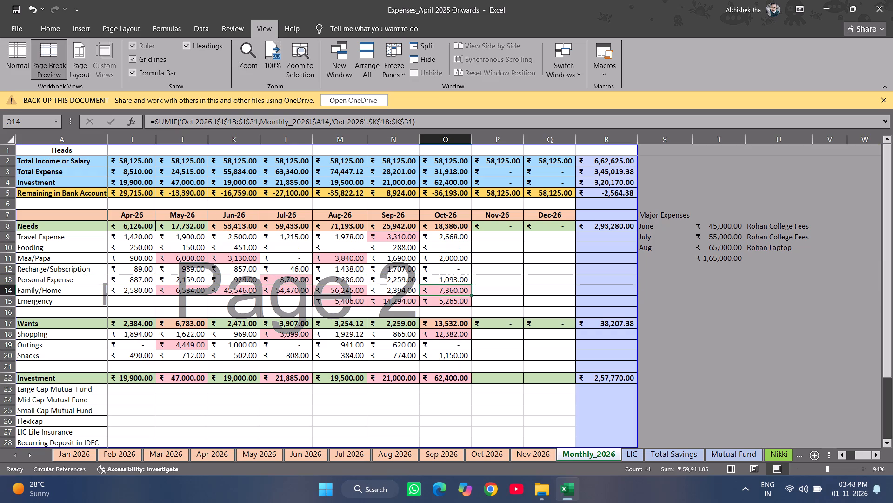
{"action": "key", "text": "shift+space"}
{"action": "key", "text": "Down"}
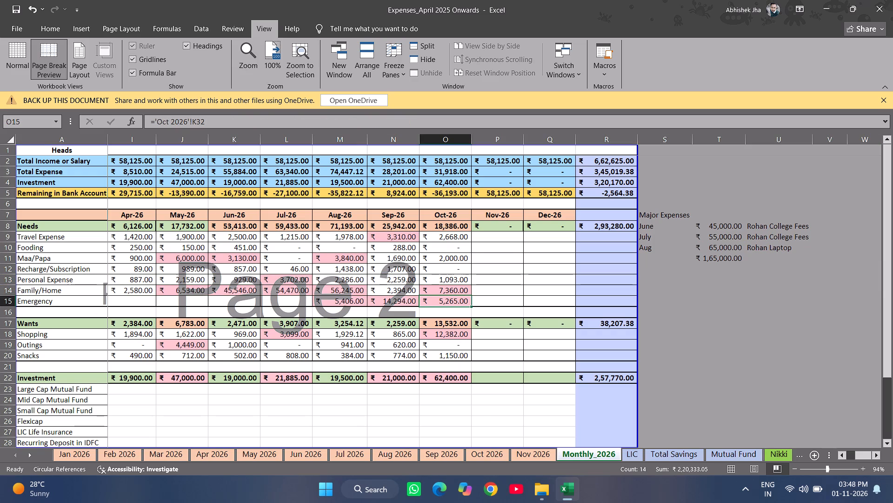
{"action": "key", "text": "Up"}
{"action": "key", "text": "shift+space"}
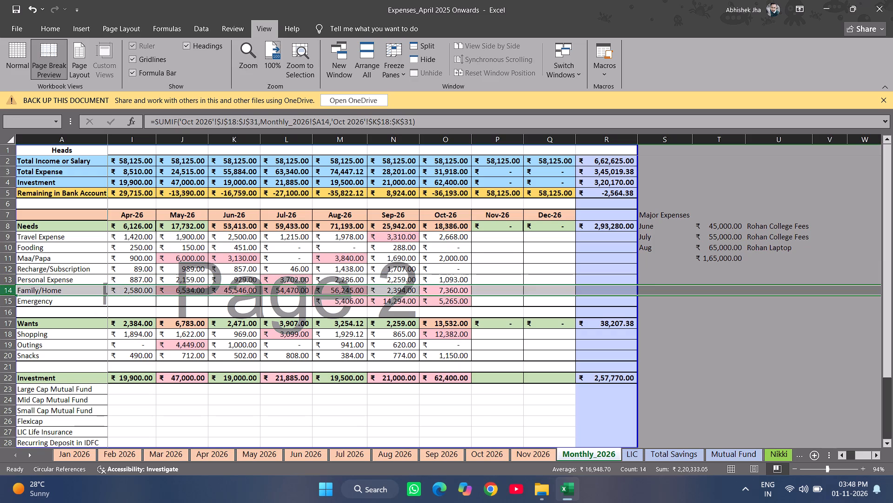
{"action": "key", "text": "Down"}
{"action": "key", "text": "shift+space"}
{"action": "key", "text": "Down"}
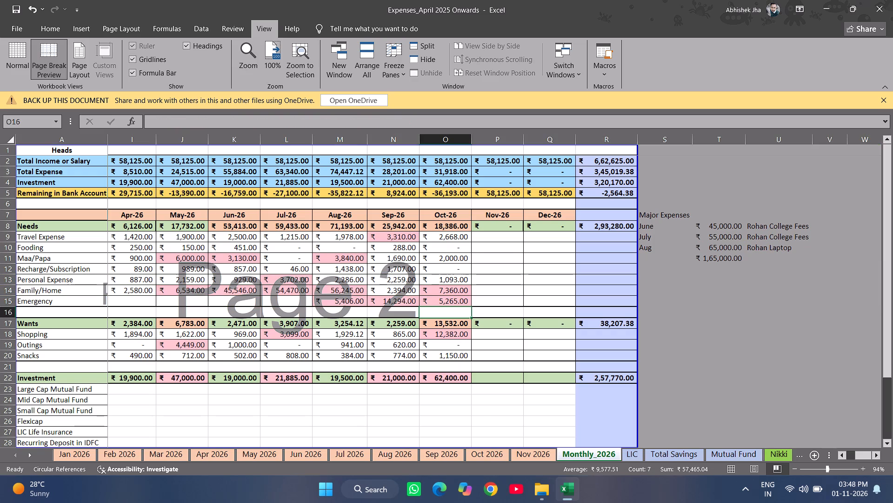
{"action": "key", "text": "Down"}
{"action": "key", "text": "Down"}
{"action": "key", "text": "shift+space"}
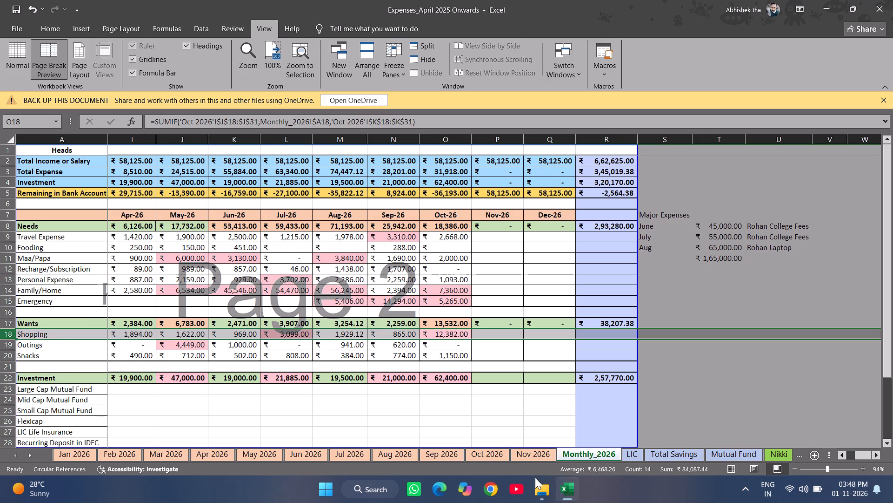
On the Nov 2026 sheet, set the category of Nani Med+ Sweets in row 64 to Family/Home and save.
{"action": "left_click", "coordinate": [538, 461]}
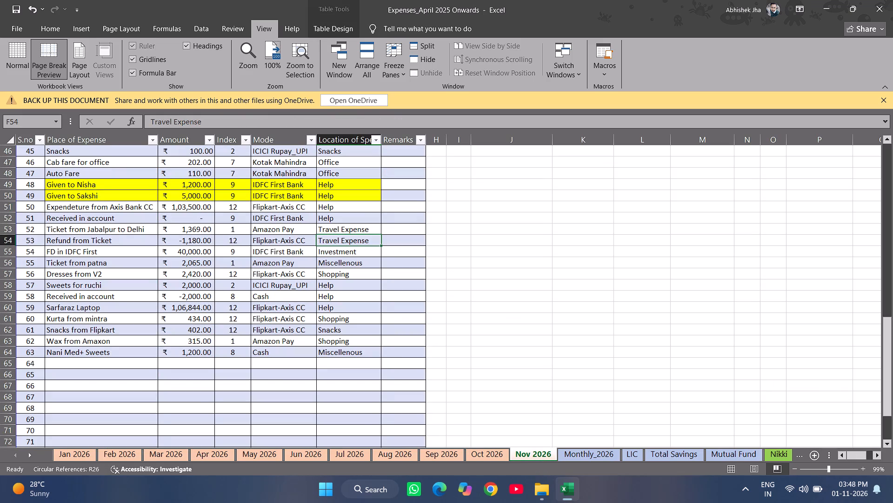
{"action": "left_click", "coordinate": [353, 357]}
{"action": "type", "text": "Fa"}
{"action": "key", "text": "Return"}
{"action": "key", "text": "ctrl+s"}
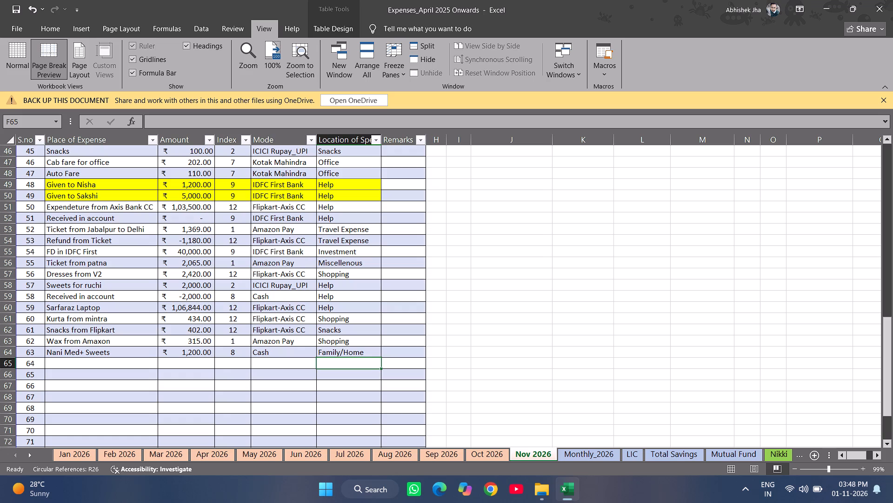
Set the category of Snacks from Flipkart in row 62 of Nov 2026 to Fooding and save.
{"action": "left_click", "coordinate": [345, 342]}
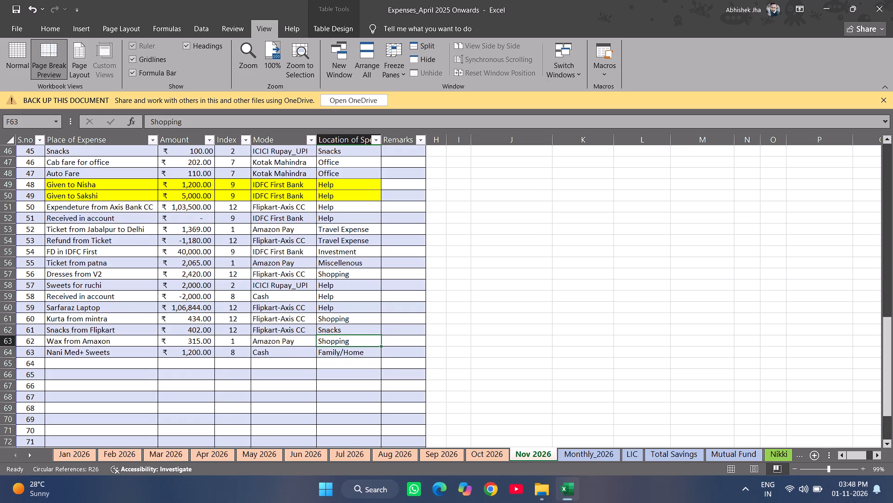
{"action": "left_click", "coordinate": [347, 331]}
{"action": "type", "text": "Fodding"}
{"action": "key", "text": "Return"}
{"action": "key", "text": "Up"}
{"action": "type", "text": "Fooding"}
{"action": "key", "text": "Return"}
{"action": "key", "text": "ctrl+s"}
Check the category expense summary on Nov 2026, and go back to the Monthly_2026 sheet.
{"action": "scroll", "coordinate": [347, 331], "scroll_direction": "up", "scroll_amount": 2}
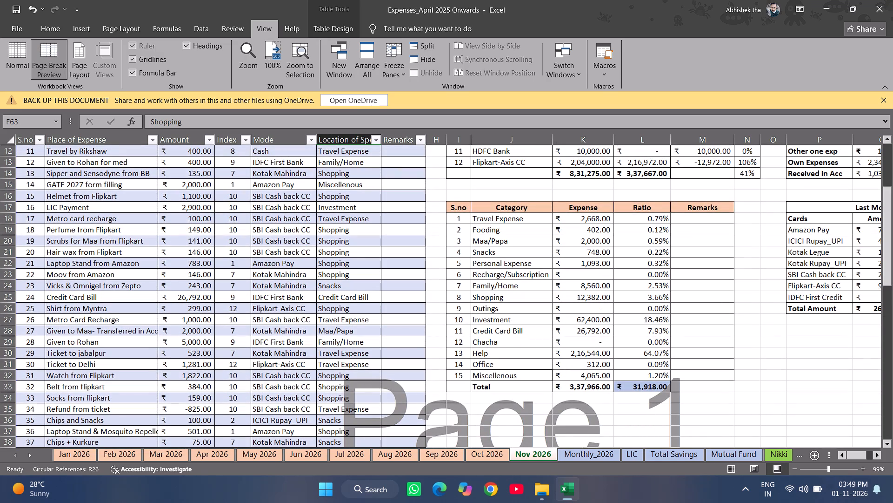
{"action": "left_click", "coordinate": [585, 462]}
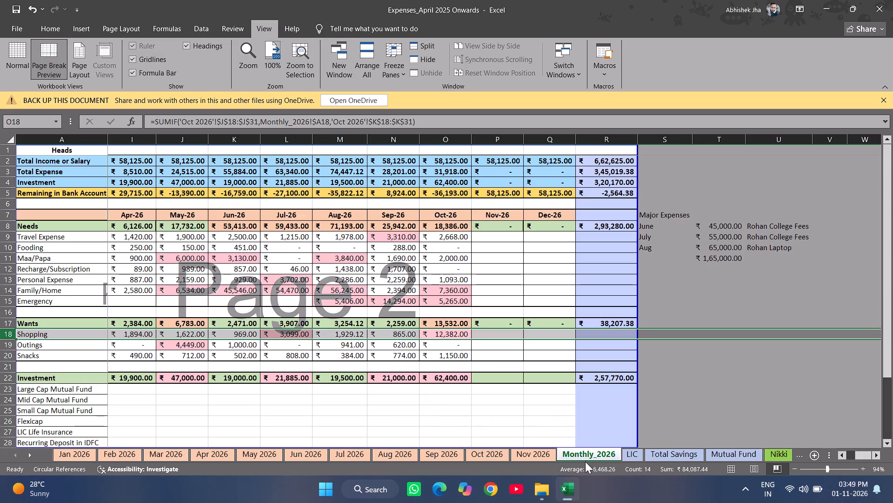
{"action": "left_click", "coordinate": [526, 358]}
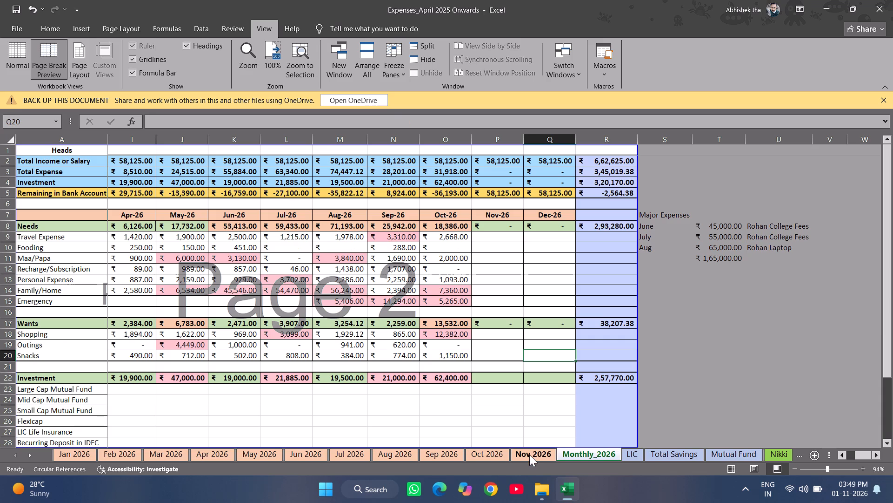
Copy the Oct-26 Needs formulas, from Travel Expense down to Emergency, into the Nov-26 column of Monthly_2026.
{"action": "left_click", "coordinate": [447, 220]}
{"action": "key", "text": "Down"}
{"action": "key", "text": "Down"}
{"action": "key", "text": "shift+Down"}
{"action": "key", "text": "shift+Down"}
{"action": "key", "text": "shift+Down"}
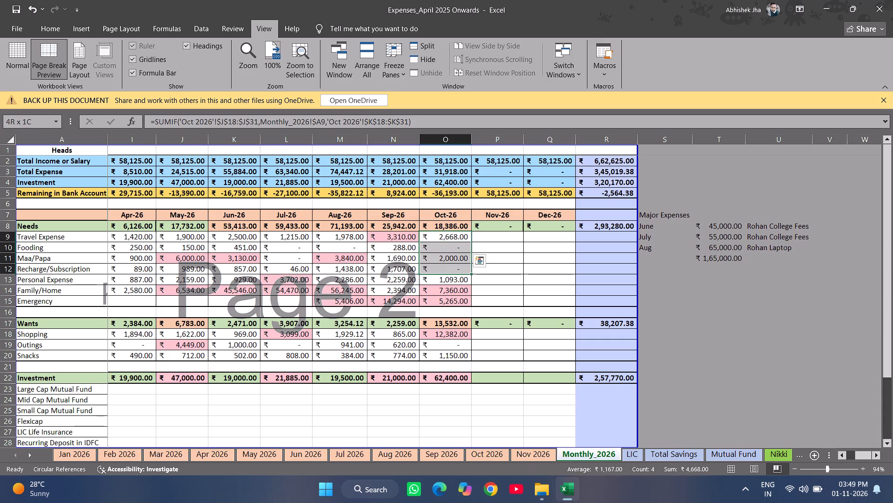
{"action": "key", "text": "shift+Down"}
{"action": "key", "text": "shift+Down"}
{"action": "key", "text": "shift+Down"}
{"action": "key", "text": "ctrl+c"}
{"action": "key", "text": "Right"}
{"action": "key", "text": "ctrl+v"}
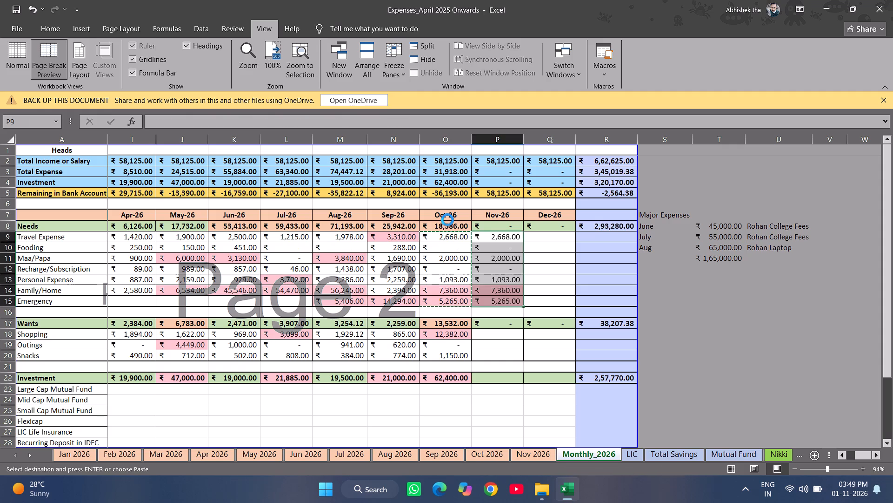
{"action": "key", "text": "Escape"}
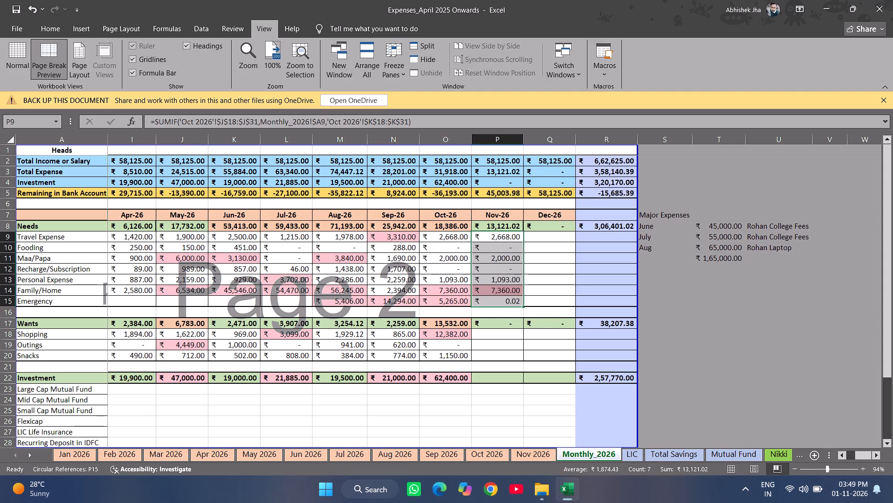
Replace all occurrences of Oct with Nov in the copied Nov-26 Needs formulas.
{"action": "key", "text": "ctrl+h"}
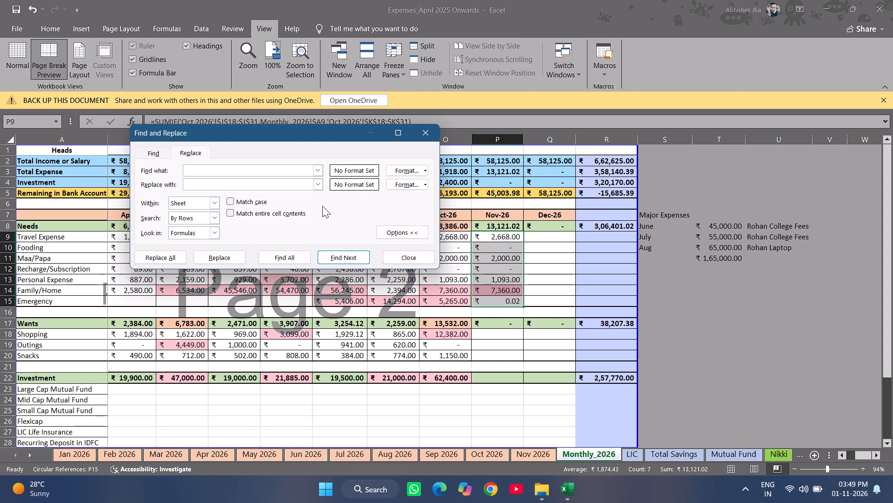
{"action": "type", "text": "Ov"}
{"action": "key", "text": "BackSpace"}
{"action": "type", "text": "ct"}
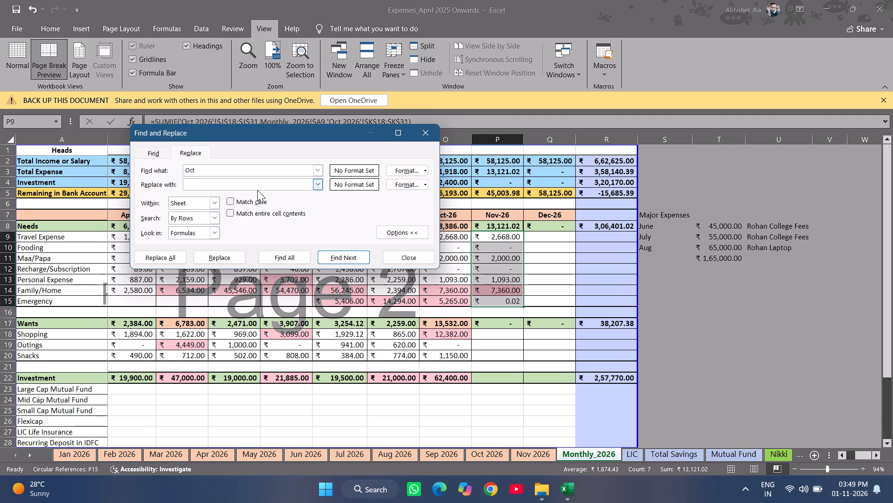
{"action": "left_click", "coordinate": [244, 197]}
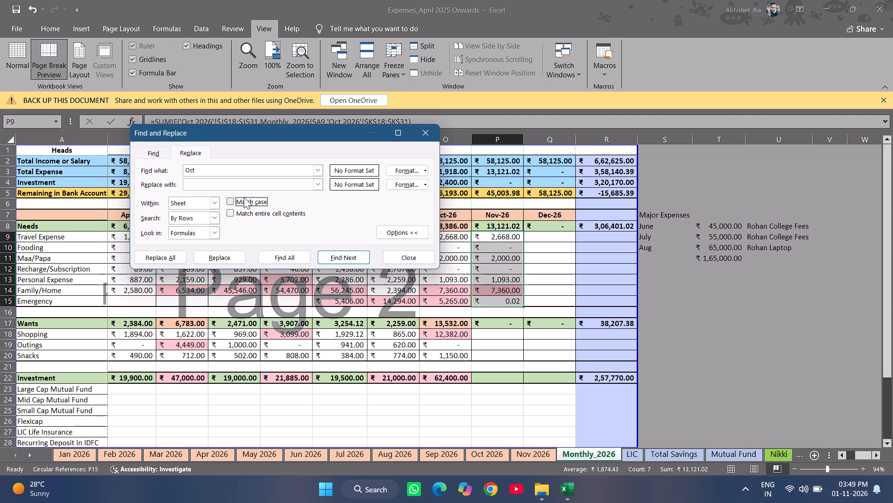
{"action": "left_click", "coordinate": [241, 193]}
{"action": "left_click", "coordinate": [227, 201]}
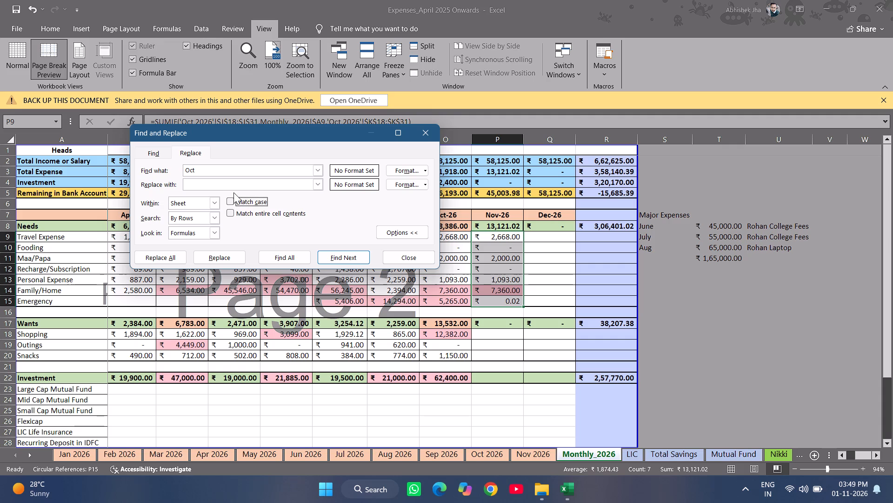
{"action": "left_click", "coordinate": [239, 184]}
{"action": "type", "text": "Nov"}
{"action": "left_click", "coordinate": [171, 256]}
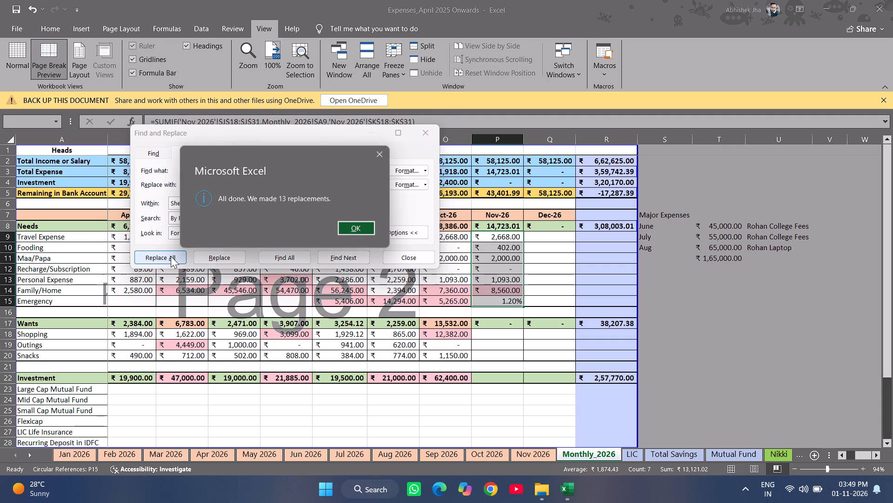
{"action": "key", "text": "Escape"}
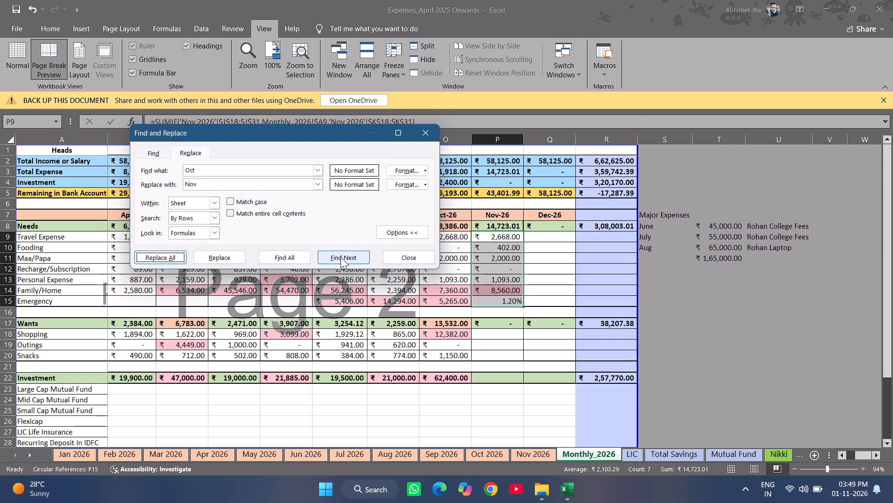
{"action": "left_click", "coordinate": [411, 257]}
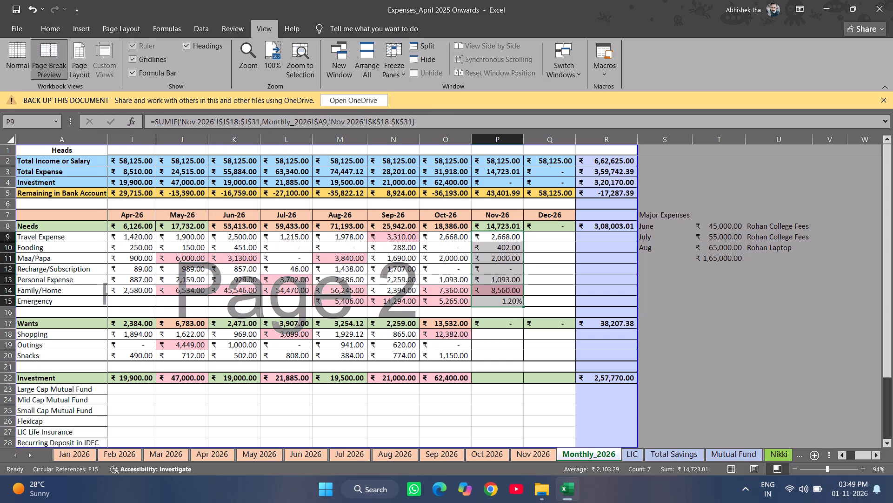
Correct the Nov-26 Emergency formula in P15 to ='Nov 2026'!K32, using the Oct-26 formula as reference, and check it.
{"action": "left_click", "coordinate": [502, 299]}
{"action": "key", "text": "Left"}
{"action": "key", "text": "F2"}
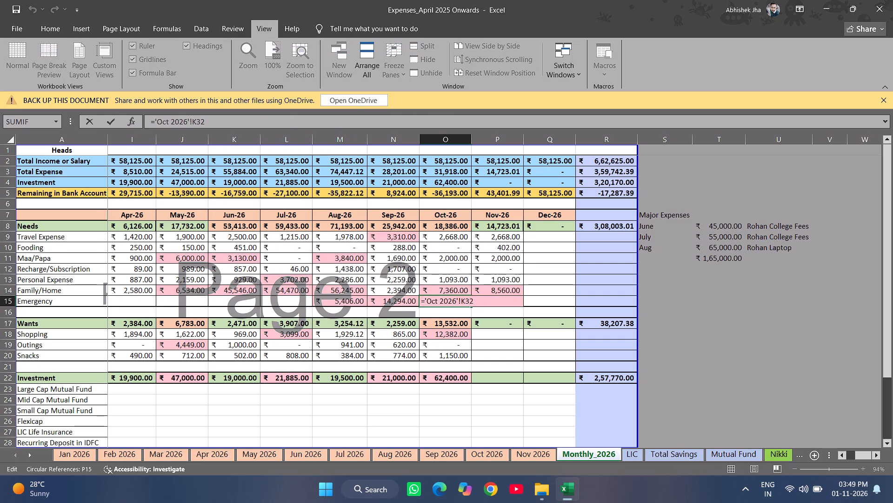
{"action": "key", "text": "ctrl+a"}
{"action": "key", "text": "ctrl+c"}
{"action": "key", "text": "Escape"}
{"action": "key", "text": "Right"}
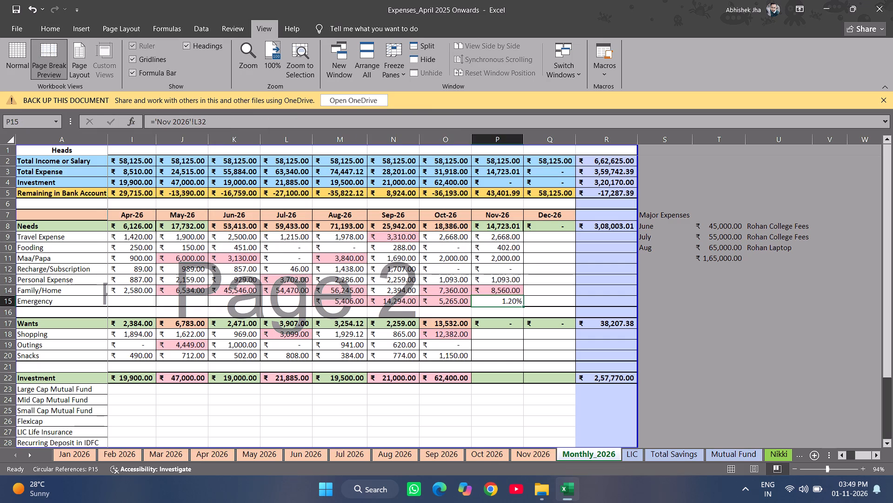
{"action": "key", "text": "Left"}
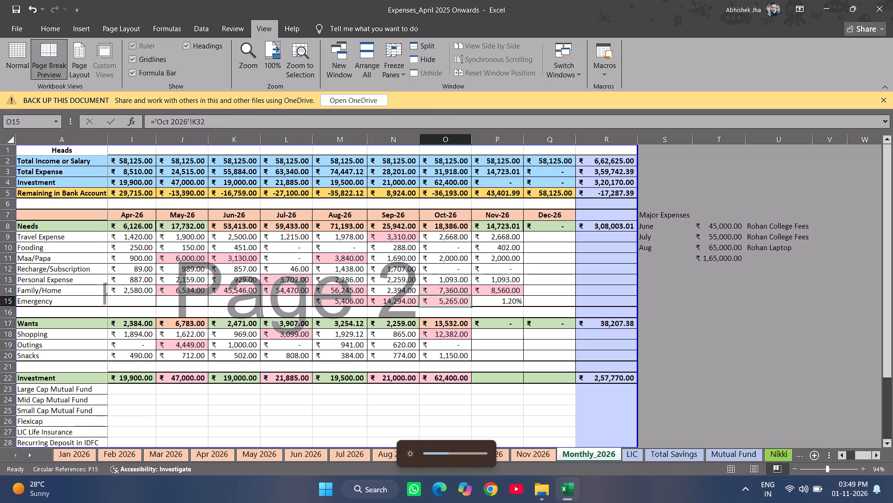
{"action": "key", "text": "Right"}
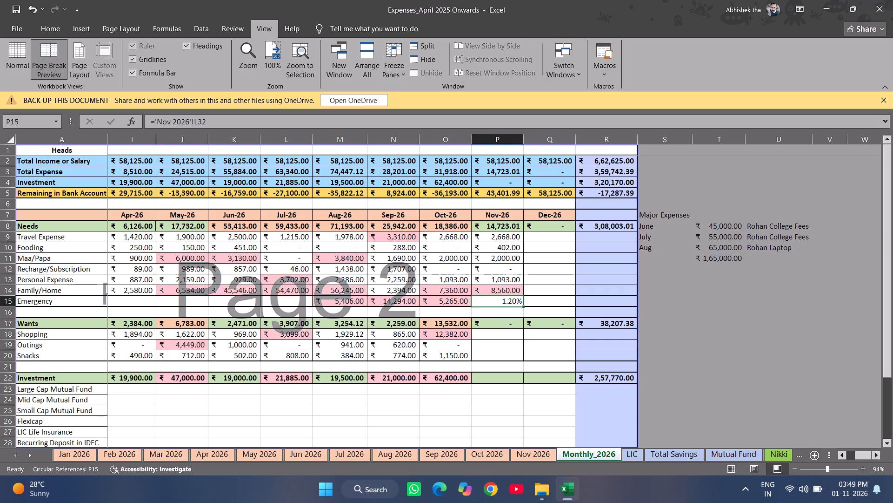
{"action": "key", "text": "Left"}
{"action": "key", "text": "Right"}
{"action": "key", "text": "F2"}
{"action": "key", "text": "Left"}
{"action": "key", "text": "Left"}
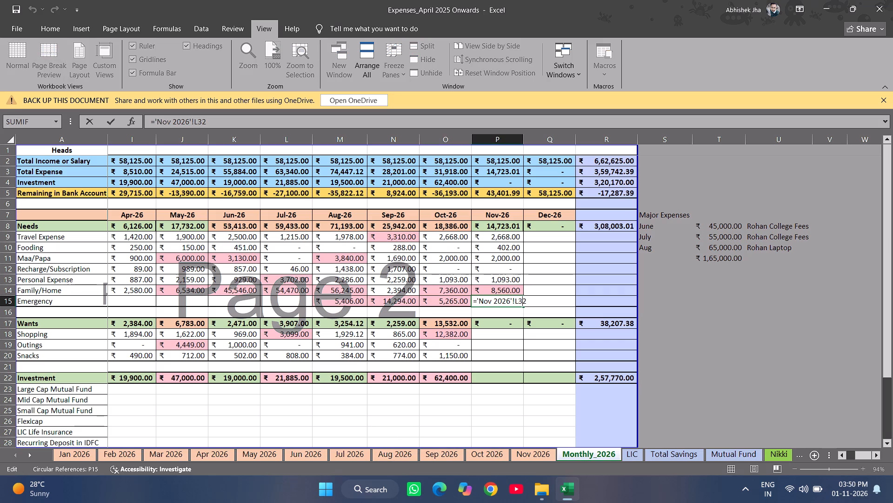
{"action": "key", "text": "BackSpace"}
{"action": "key", "text": "shift+k"}
{"action": "key", "text": "Return"}
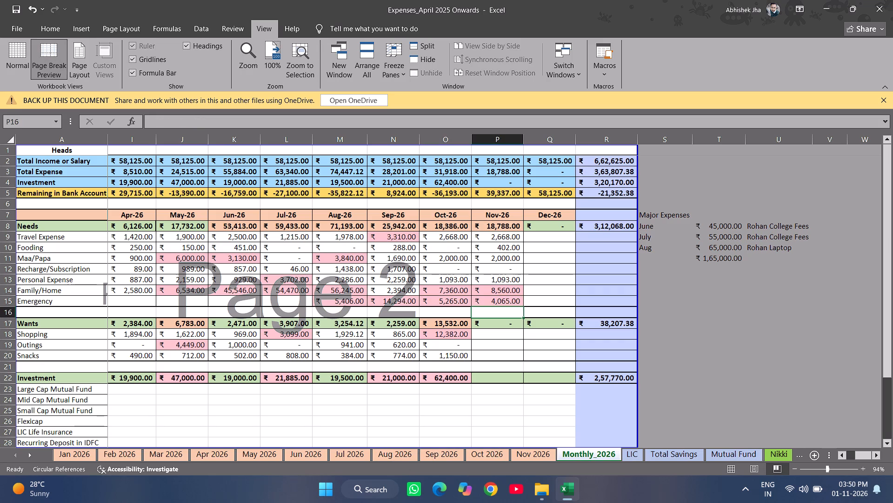
{"action": "left_click", "coordinate": [500, 303]}
{"action": "double_click", "coordinate": [500, 303]}
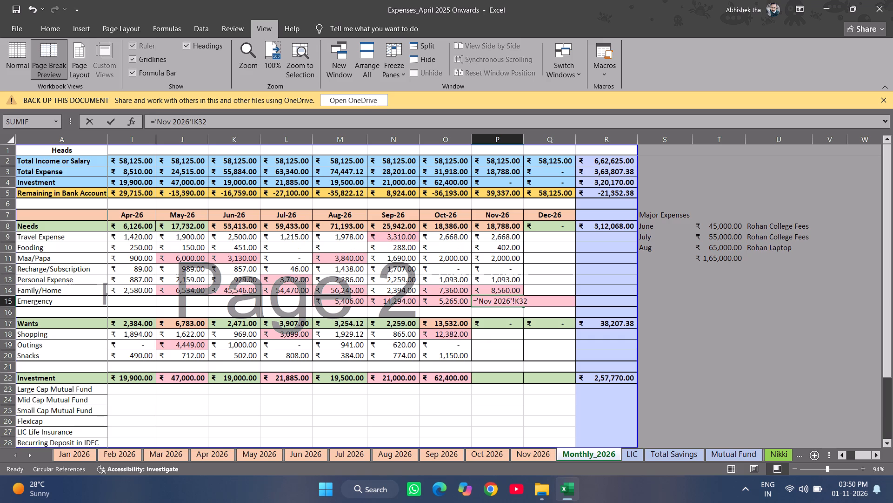
{"action": "key", "text": "Escape"}
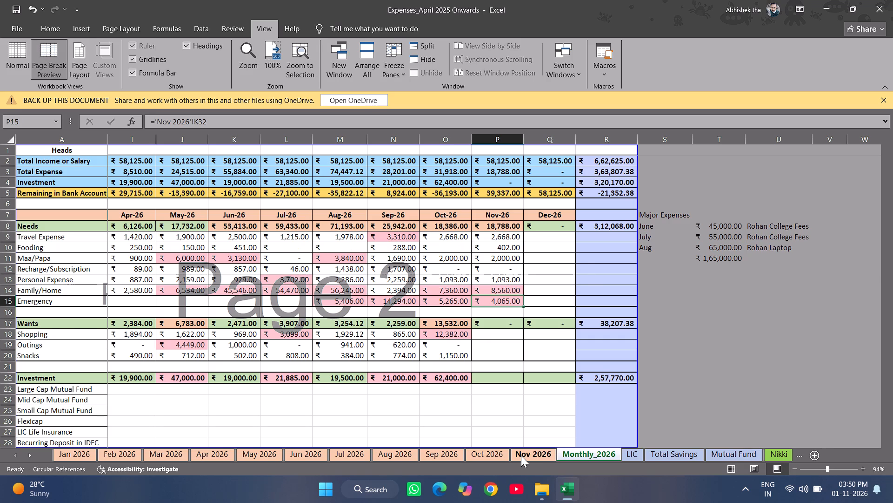
On the Oct 2026 sheet, set the category of Nani Med+ Sweets in row 64 to Family/Home and save.
{"action": "left_click", "coordinate": [521, 455]}
{"action": "scroll", "coordinate": [366, 340], "scroll_direction": "down", "scroll_amount": 4}
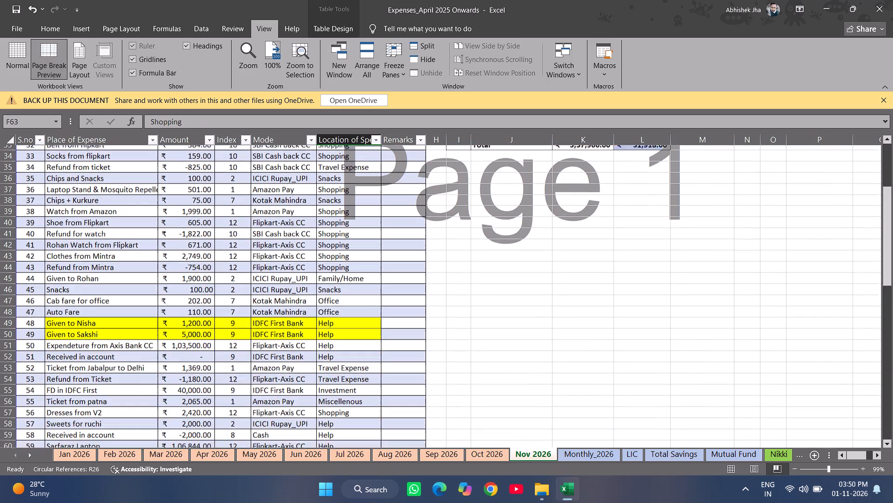
{"action": "scroll", "coordinate": [366, 340], "scroll_direction": "down", "scroll_amount": 2}
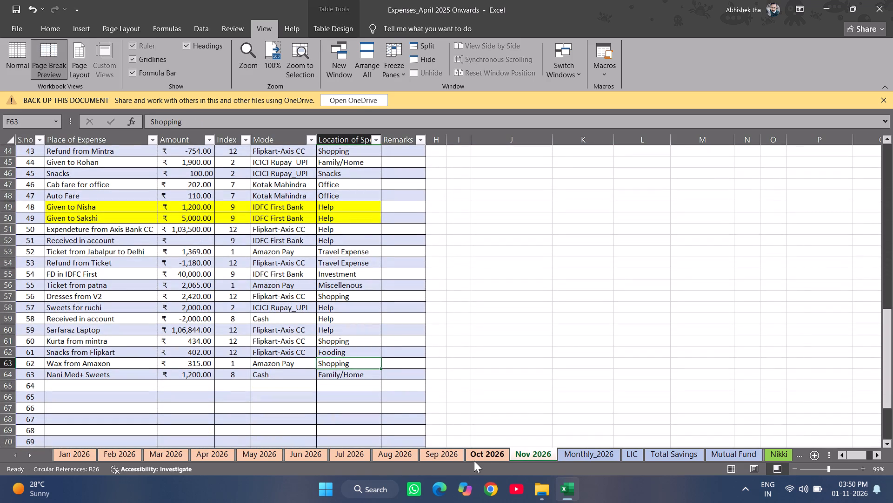
{"action": "left_click", "coordinate": [485, 461]}
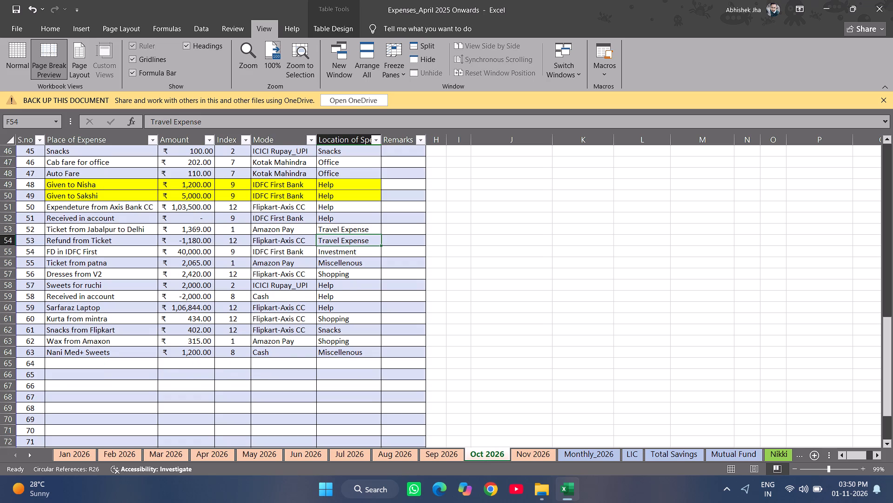
{"action": "left_click", "coordinate": [347, 347]}
{"action": "type", "text": "Fa"}
{"action": "key", "text": "Return"}
{"action": "key", "text": "ctrl+s"}
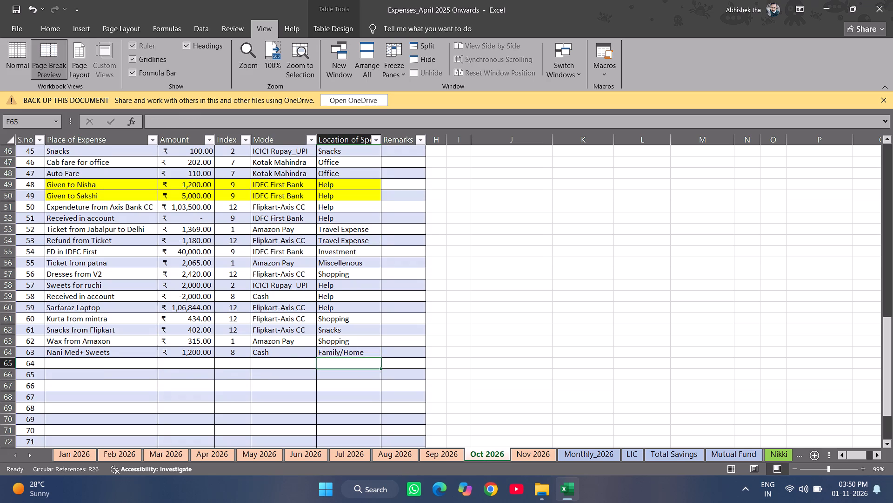
On Monthly_2026, copy the Oct-26 Wants formulas for Shopping, Outings and Snacks into the Nov-26 column.
{"action": "left_click", "coordinate": [553, 451]}
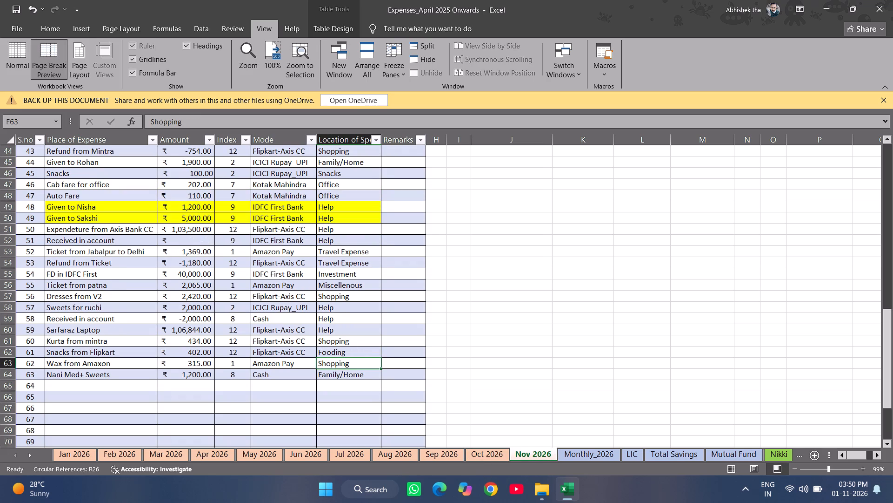
{"action": "left_click", "coordinate": [590, 460]}
{"action": "scroll", "coordinate": [519, 339], "scroll_direction": "down", "scroll_amount": 1}
{"action": "left_click", "coordinate": [459, 304]}
{"action": "key", "text": "shift+Down"}
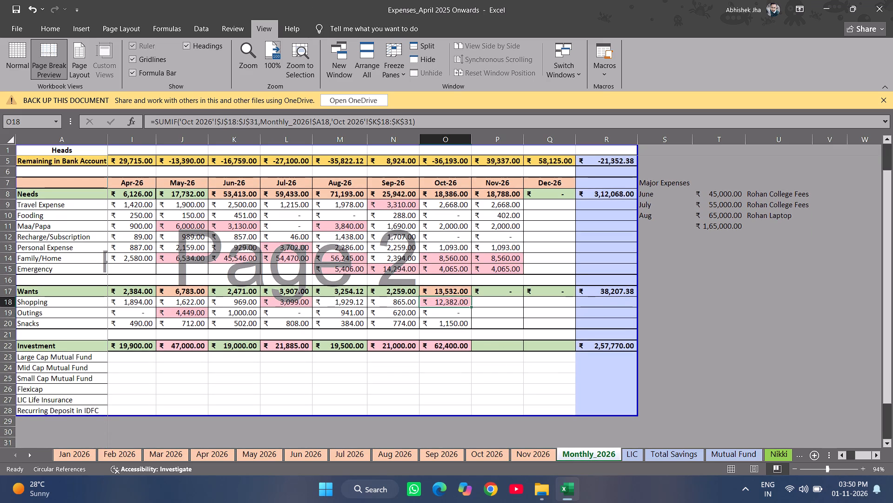
{"action": "key", "text": "shift+Down"}
{"action": "key", "text": "ctrl+c"}
{"action": "key", "text": "Right"}
{"action": "key", "text": "ctrl+v"}
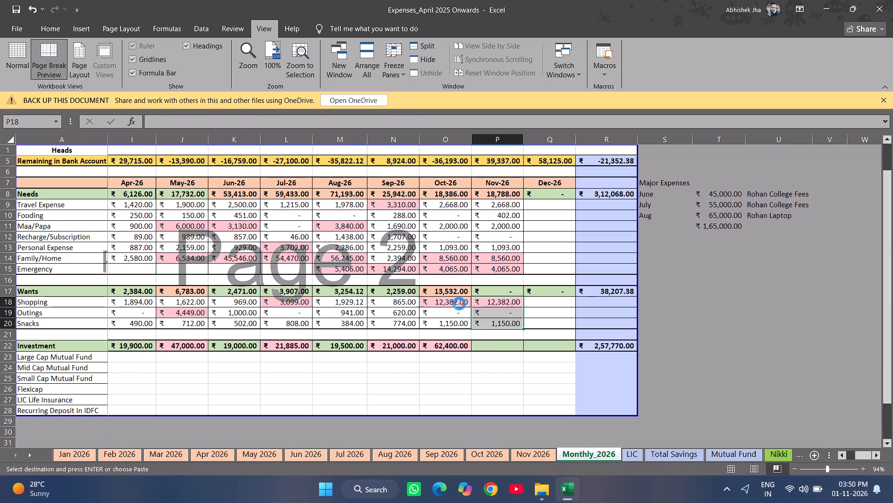
Replace all occurrences of Oct with Nov in the copied Nov-26 Wants formulas.
{"action": "key", "text": "ctrl+h"}
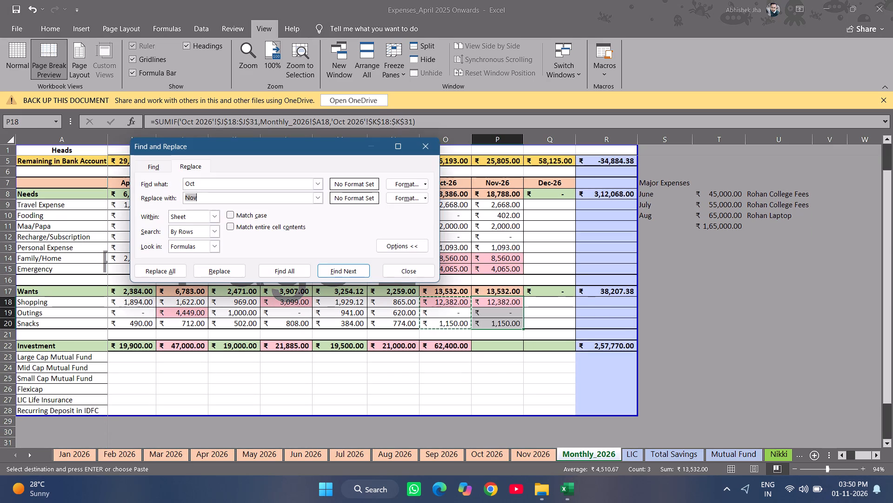
{"action": "left_click", "coordinate": [166, 270]}
{"action": "key", "text": "Escape"}
{"action": "key", "text": "Escape"}
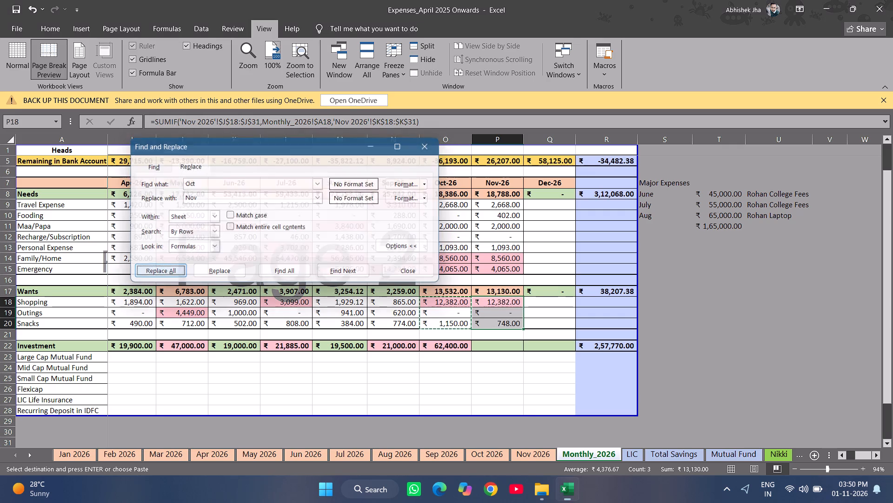
Copy the Oct-26 Investment formula in row 22 into the Nov-26 column.
{"action": "left_click", "coordinate": [447, 352]}
{"action": "key", "text": "Up"}
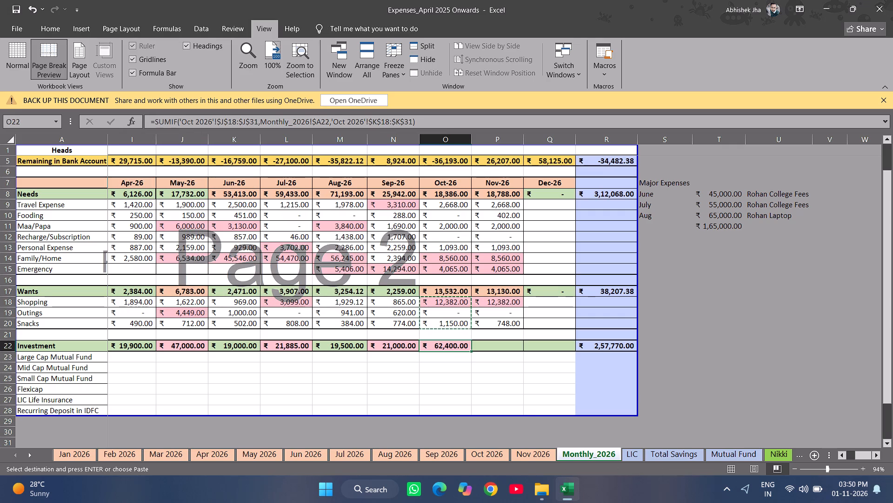
{"action": "key", "text": "ctrl+c"}
{"action": "key", "text": "Right"}
{"action": "key", "text": "ctrl+v"}
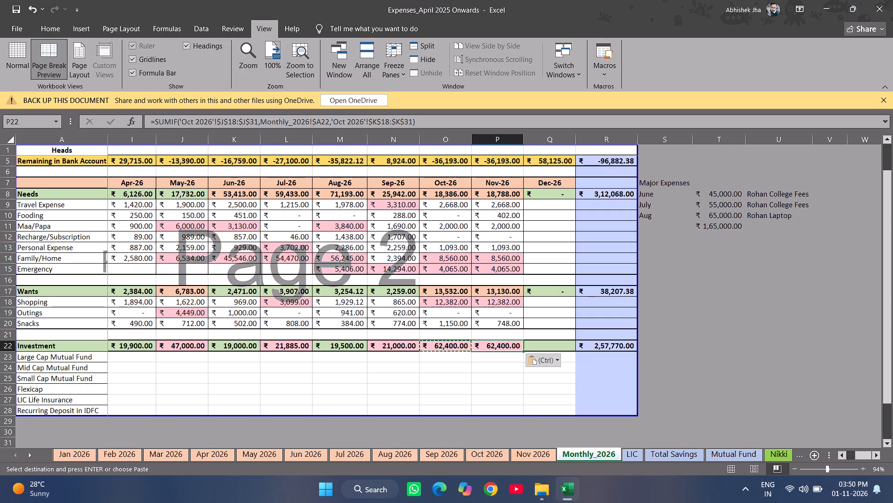
{"action": "key", "text": "Escape"}
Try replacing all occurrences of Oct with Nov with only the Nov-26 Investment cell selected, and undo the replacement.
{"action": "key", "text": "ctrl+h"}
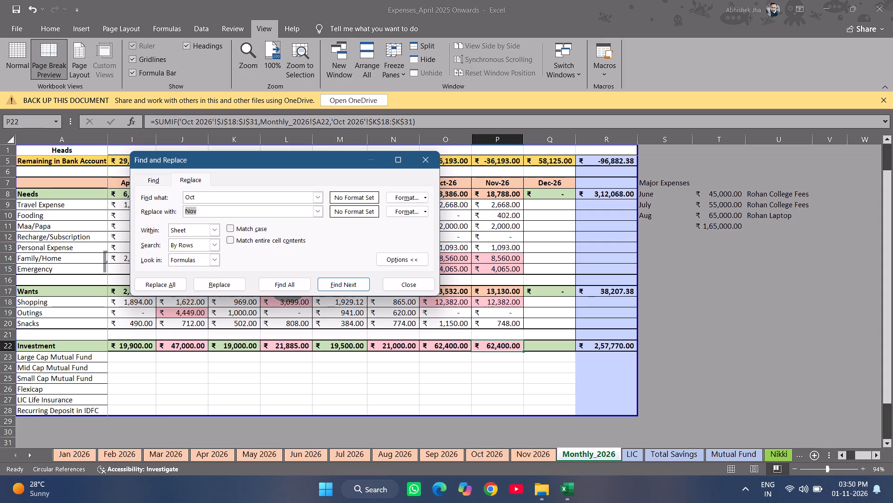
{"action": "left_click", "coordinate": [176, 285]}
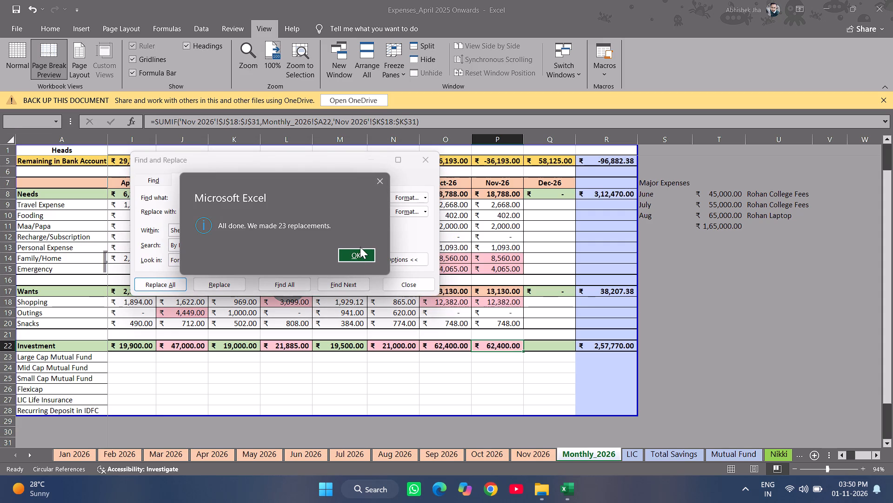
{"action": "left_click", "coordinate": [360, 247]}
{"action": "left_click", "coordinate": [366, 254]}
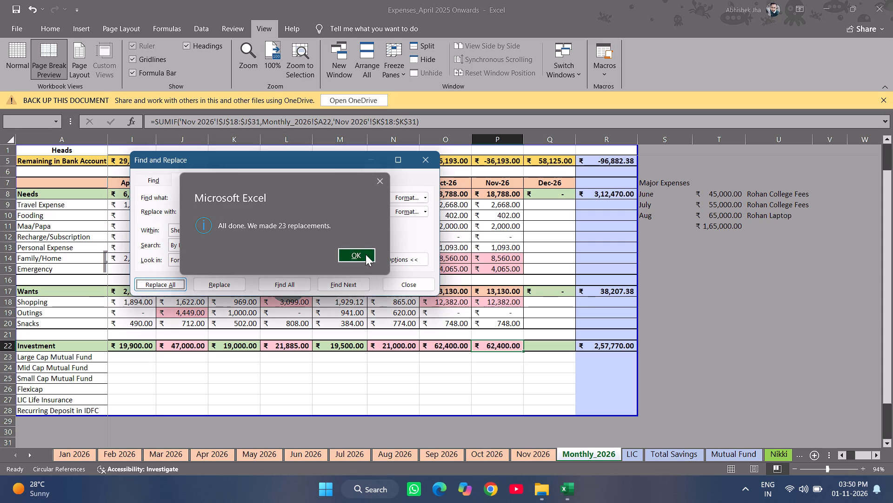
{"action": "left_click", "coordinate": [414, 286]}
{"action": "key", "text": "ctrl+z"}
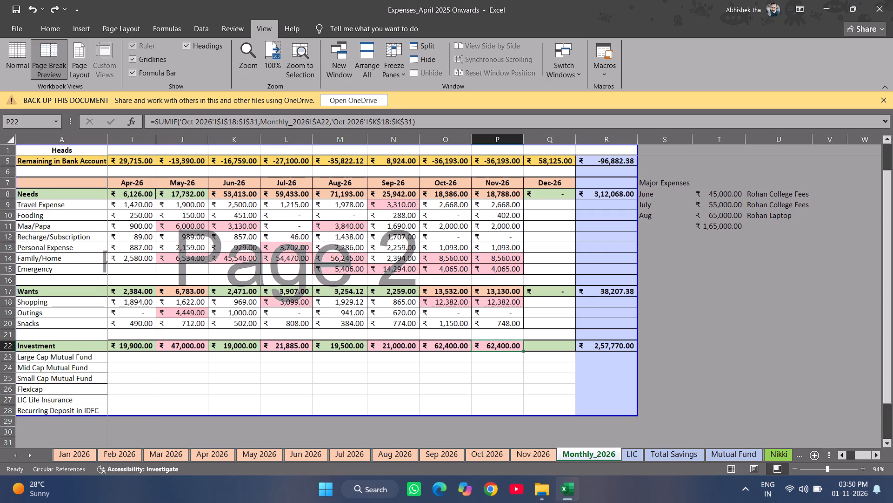
Change both Oct 2026 sheet references to Nov 2026 in the Nov-26 Investment formula in P22, and save the workbook.
{"action": "left_click", "coordinate": [447, 343]}
{"action": "key", "text": "Up"}
{"action": "key", "text": "Up"}
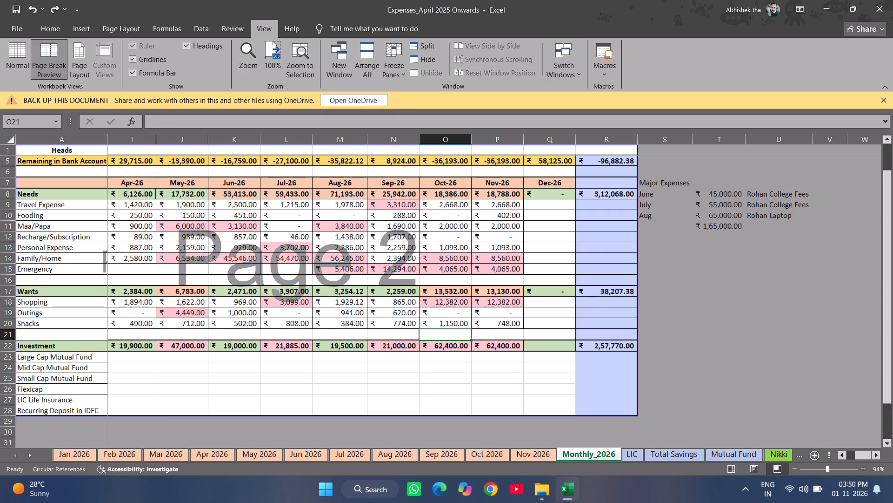
{"action": "key", "text": "Up"}
{"action": "key", "text": "Right"}
{"action": "key", "text": "Down"}
{"action": "key", "text": "Down"}
{"action": "key", "text": "Down"}
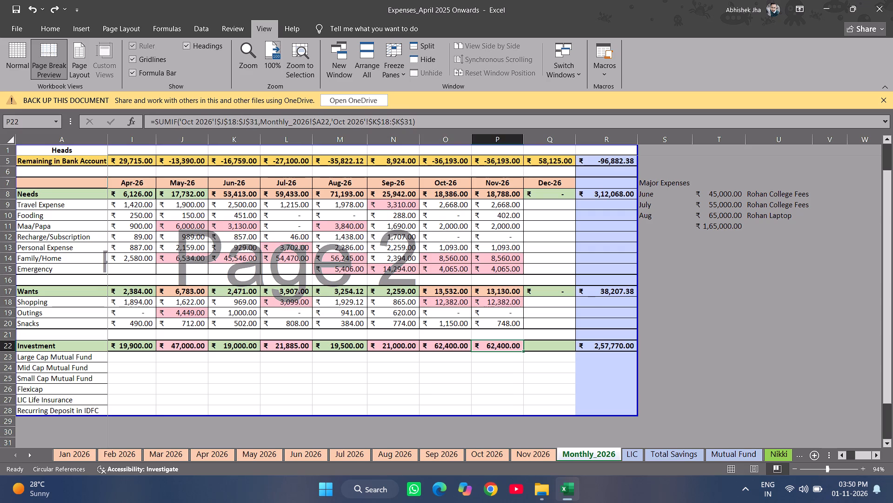
{"action": "key", "text": "F2"}
{"action": "key", "text": "Left"}
{"action": "key", "text": "Left"}
{"action": "key", "text": "Left"}
{"action": "key", "text": "Left"}
{"action": "key", "text": "Left"}
{"action": "key", "text": "Left"}
{"action": "key", "text": "Left"}
{"action": "key", "text": "Left"}
{"action": "key", "text": "Left"}
{"action": "key", "text": "Left"}
{"action": "key", "text": "Left"}
{"action": "key", "text": "Left"}
{"action": "key", "text": "Left"}
{"action": "key", "text": "Left"}
{"action": "key", "text": "Left"}
{"action": "key", "text": "Left"}
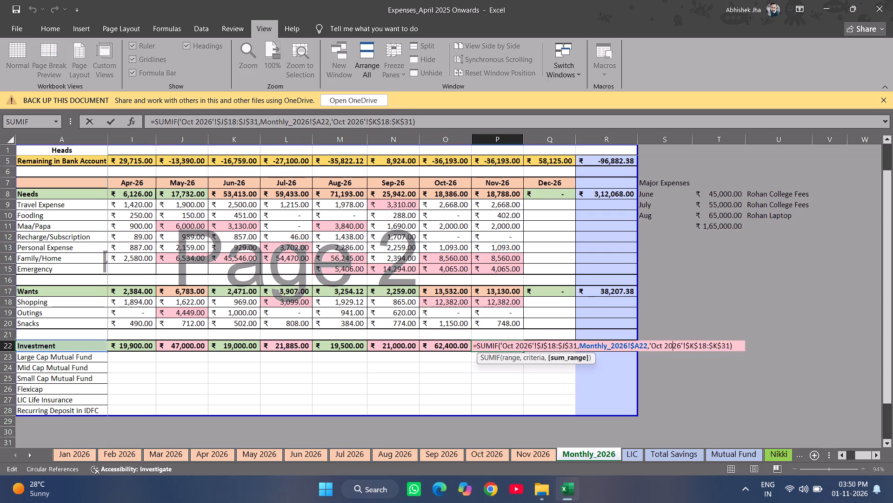
{"action": "key", "text": "Left"}
{"action": "key", "text": "Left"}
{"action": "key", "text": "Left"}
{"action": "key", "text": "BackSpace"}
{"action": "key", "text": "BackSpace"}
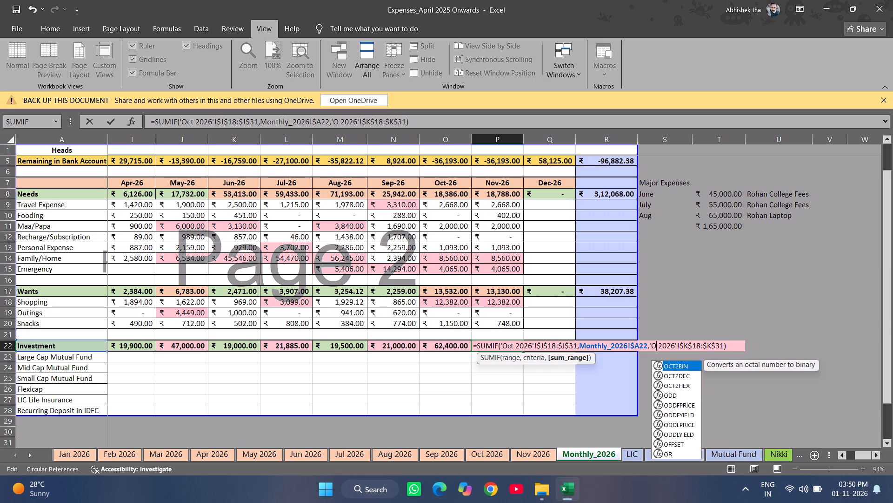
{"action": "key", "text": "BackSpace"}
{"action": "type", "text": "Nov"}
{"action": "key", "text": "Left"}
{"action": "key", "text": "Left"}
{"action": "key", "text": "Left"}
{"action": "key", "text": "Left"}
{"action": "key", "text": "Left"}
{"action": "key", "text": "Left"}
{"action": "key", "text": "Left"}
{"action": "key", "text": "Left"}
{"action": "key", "text": "Left"}
{"action": "key", "text": "Left"}
{"action": "key", "text": "Left"}
{"action": "key", "text": "Left"}
{"action": "key", "text": "Left"}
{"action": "key", "text": "Left"}
{"action": "key", "text": "Left"}
{"action": "key", "text": "Left"}
{"action": "key", "text": "Left"}
{"action": "key", "text": "Left"}
{"action": "key", "text": "Left"}
{"action": "key", "text": "Left"}
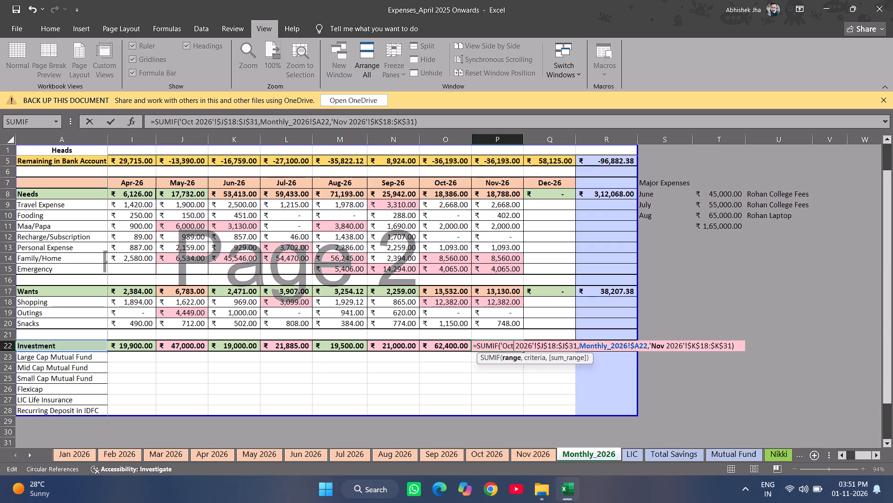
{"action": "key", "text": "Right"}
{"action": "key", "text": "BackSpace"}
{"action": "key", "text": "BackSpace"}
{"action": "key", "text": "BackSpace"}
{"action": "type", "text": "Nov"}
{"action": "key", "text": "Return"}
{"action": "key", "text": "Up"}
{"action": "key", "text": "ctrl+s"}
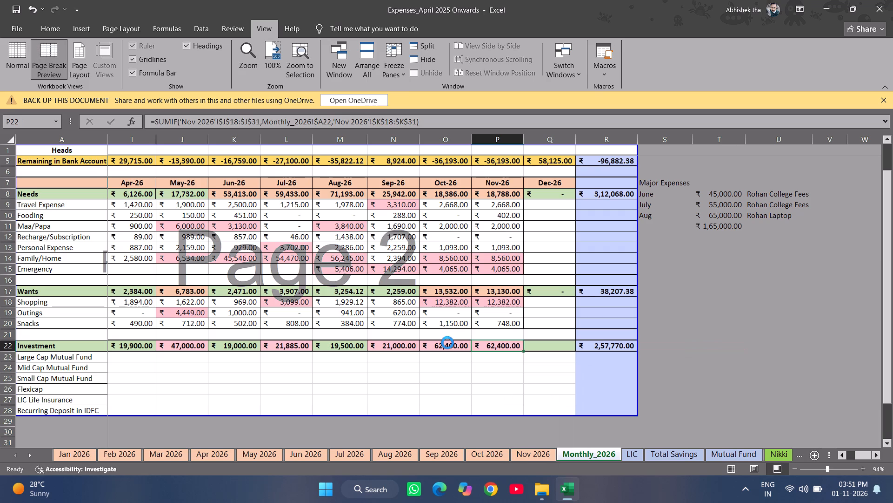
On the Nov 2026 sheet, clear all the values in the Amount column from row 2 through the last entry.
{"action": "left_click", "coordinate": [525, 455]}
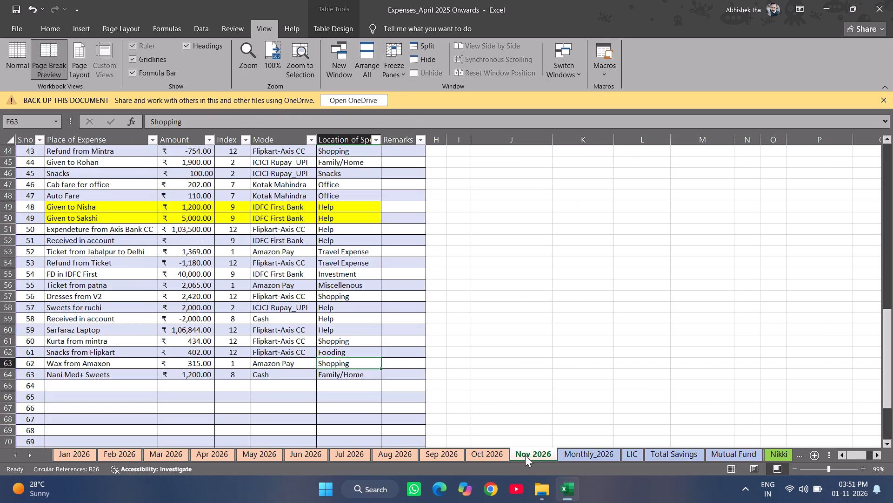
{"action": "key", "text": "Left"}
{"action": "key", "text": "Left"}
{"action": "key", "text": "Left"}
{"action": "key", "text": "Left"}
{"action": "key", "text": "Left"}
{"action": "key", "text": "Left"}
{"action": "key", "text": "Left"}
{"action": "key", "text": "Left"}
{"action": "key", "text": "Left"}
{"action": "key", "text": "Left"}
{"action": "key", "text": "Left"}
{"action": "key", "text": "Left"}
{"action": "key", "text": "Left"}
{"action": "key", "text": "Left"}
{"action": "key", "text": "Left"}
{"action": "key", "text": "Left"}
{"action": "key", "text": "Left"}
{"action": "key", "text": "Left"}
{"action": "key", "text": "Left"}
{"action": "key", "text": "Left"}
{"action": "key", "text": "Up"}
{"action": "key", "text": "Up"}
{"action": "key", "text": "Up"}
{"action": "key", "text": "Up"}
{"action": "key", "text": "Up"}
{"action": "key", "text": "Up"}
{"action": "key", "text": "Up"}
{"action": "key", "text": "Up"}
{"action": "key", "text": "Up"}
{"action": "key", "text": "Up"}
{"action": "key", "text": "Up"}
{"action": "key", "text": "Up"}
{"action": "key", "text": "Up"}
{"action": "key", "text": "Up"}
{"action": "key", "text": "Up"}
{"action": "key", "text": "Up"}
{"action": "key", "text": "Up"}
{"action": "key", "text": "Up"}
{"action": "key", "text": "Up"}
{"action": "key", "text": "Up"}
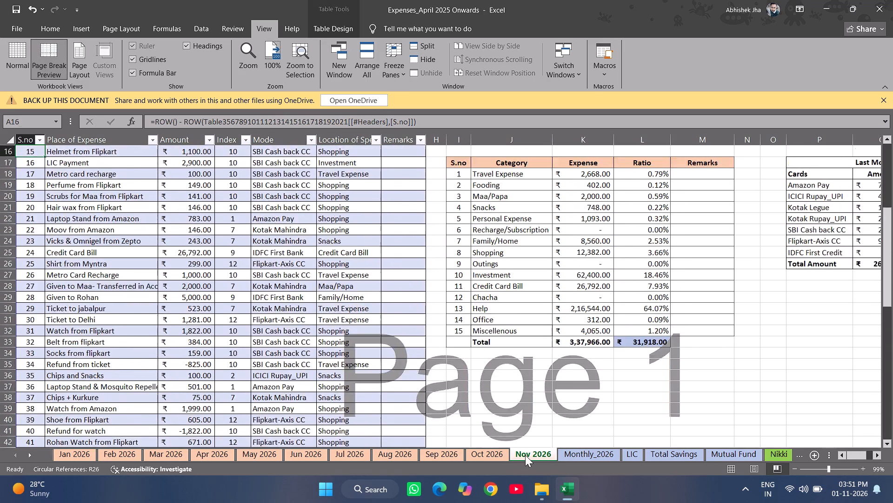
{"action": "key", "text": "Right"}
{"action": "key", "text": "Right"}
{"action": "key", "text": "Down"}
{"action": "key", "text": "Down"}
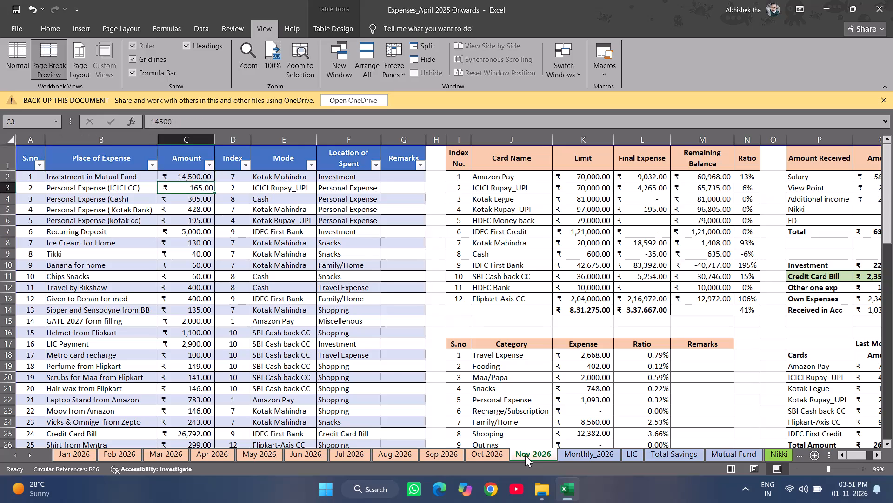
{"action": "key", "text": "Up"}
{"action": "key", "text": "shift+Down"}
{"action": "key", "text": "shift+Down"}
{"action": "key", "text": "shift+Down"}
{"action": "key", "text": "ctrl+shift+Down"}
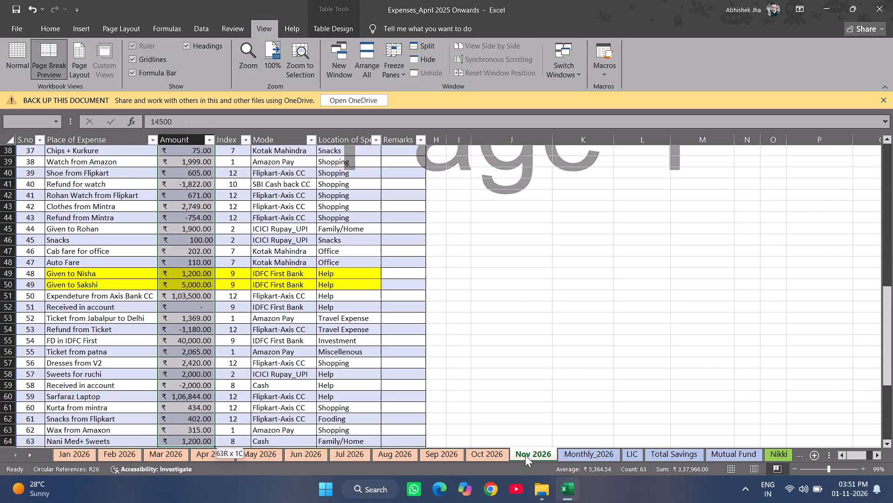
{"action": "key", "text": "Delete"}
Clear the Place of Expense entries from Ice Cream for Home in row 8 down through the last entry.
{"action": "key", "text": "Down"}
{"action": "key", "text": "Left"}
{"action": "key", "text": "Left"}
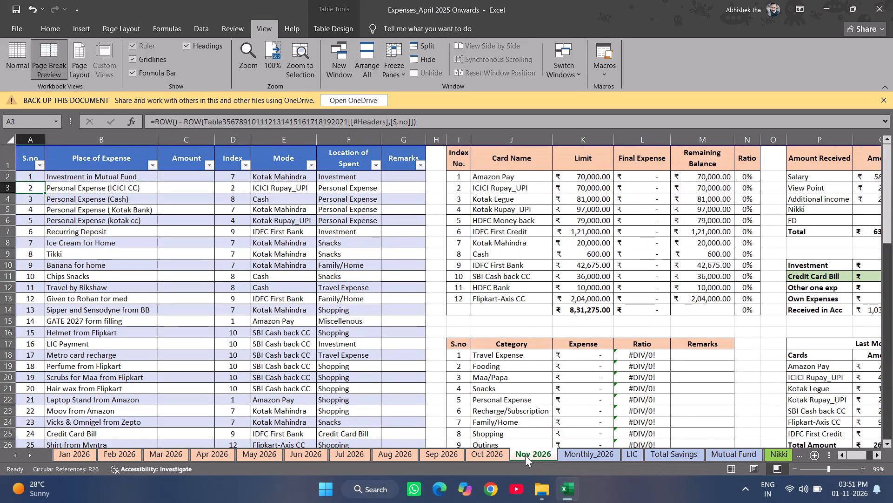
{"action": "key", "text": "Down"}
{"action": "key", "text": "Down"}
{"action": "key", "text": "Down"}
{"action": "key", "text": "Down"}
{"action": "key", "text": "Right"}
{"action": "key", "text": "Down"}
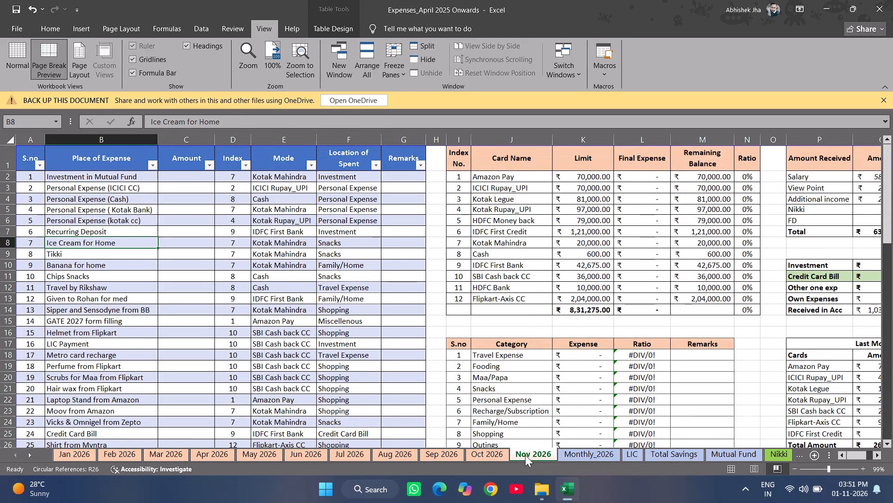
{"action": "key", "text": "ctrl+shift+Down"}
{"action": "key", "text": "Delete"}
Clear the Index values from row 8 down through the last entry, keeping those of the first six expenses.
{"action": "key", "text": "Right"}
{"action": "key", "text": "Right"}
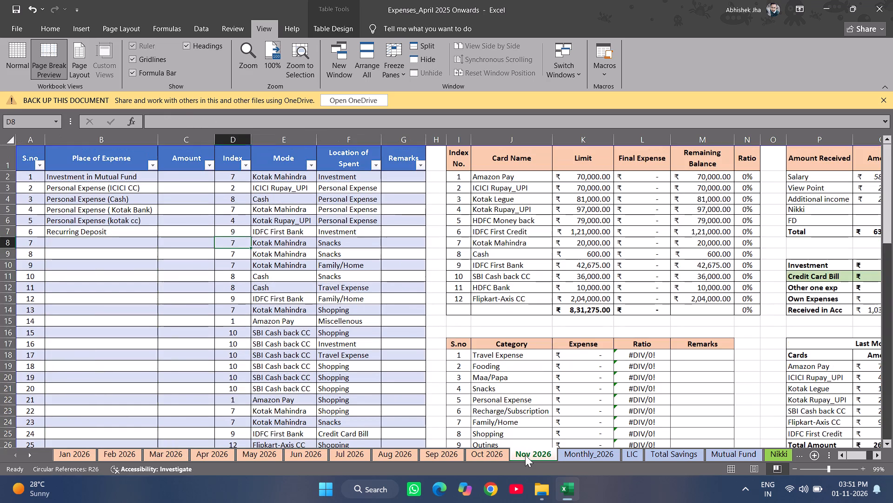
{"action": "key", "text": "Right"}
{"action": "key", "text": "Up"}
{"action": "key", "text": "Left"}
{"action": "key", "text": "Up"}
{"action": "key", "text": "Up"}
{"action": "key", "text": "Up"}
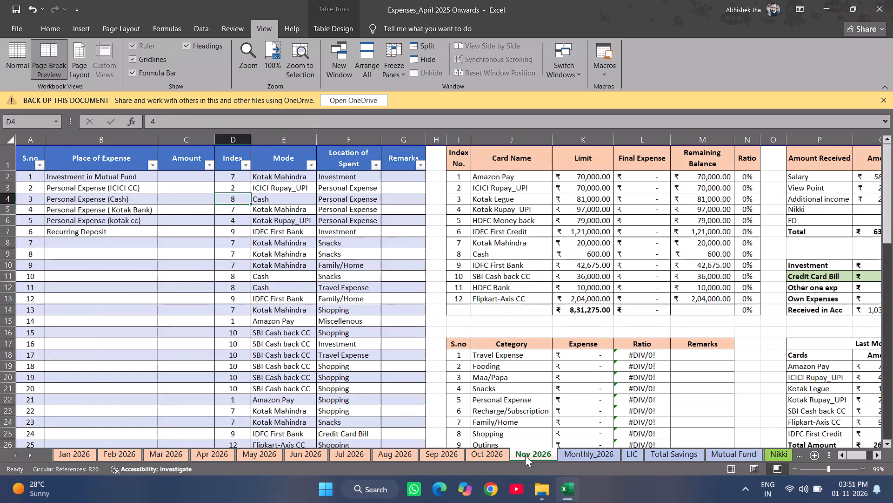
{"action": "key", "text": "Up"}
{"action": "key", "text": "Down"}
{"action": "key", "text": "Down"}
{"action": "key", "text": "Down"}
{"action": "key", "text": "Down"}
{"action": "key", "text": "Down"}
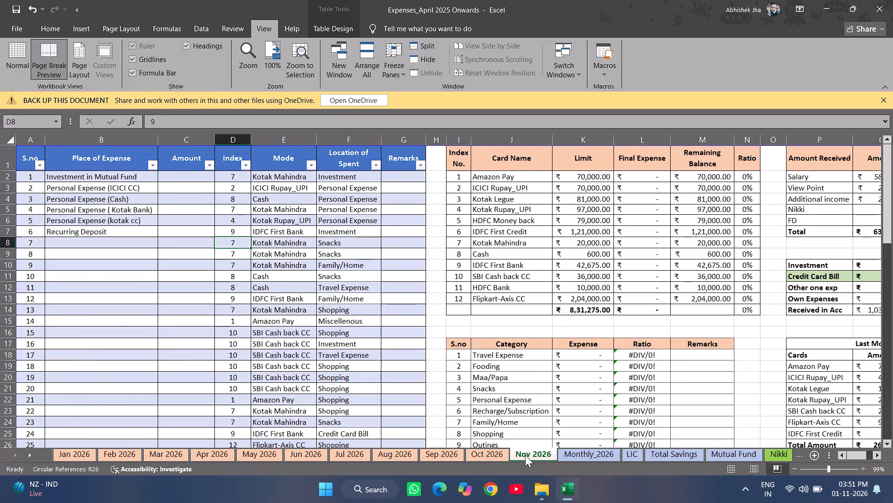
{"action": "key", "text": "shift+Down"}
{"action": "key", "text": "ctrl+shift+Down"}
{"action": "key", "text": "Delete"}
{"action": "key", "text": "Right"}
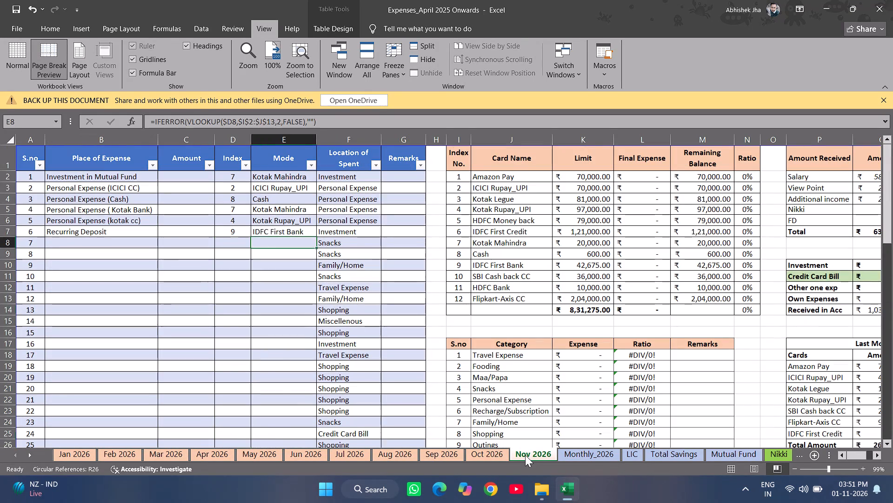
Clear the Location of Spent entries from row 8 down through the last entry.
{"action": "key", "text": "Right"}
{"action": "key", "text": "ctrl+shift+Down"}
{"action": "key", "text": "Delete"}
Remove the yellow fill from table rows 49 and 50, and save the workbook.
{"action": "key", "text": "Down"}
{"action": "key", "text": "Down"}
{"action": "key", "text": "Down"}
{"action": "key", "text": "Down"}
{"action": "key", "text": "Down"}
{"action": "key", "text": "Down"}
{"action": "key", "text": "Down"}
{"action": "key", "text": "Down"}
{"action": "key", "text": "Down"}
{"action": "key", "text": "Down"}
{"action": "key", "text": "Down"}
{"action": "key", "text": "Down"}
{"action": "key", "text": "Down"}
{"action": "key", "text": "Down"}
{"action": "key", "text": "Down"}
{"action": "key", "text": "Down"}
{"action": "key", "text": "Down"}
{"action": "key", "text": "Down"}
{"action": "key", "text": "Down"}
{"action": "key", "text": "Down"}
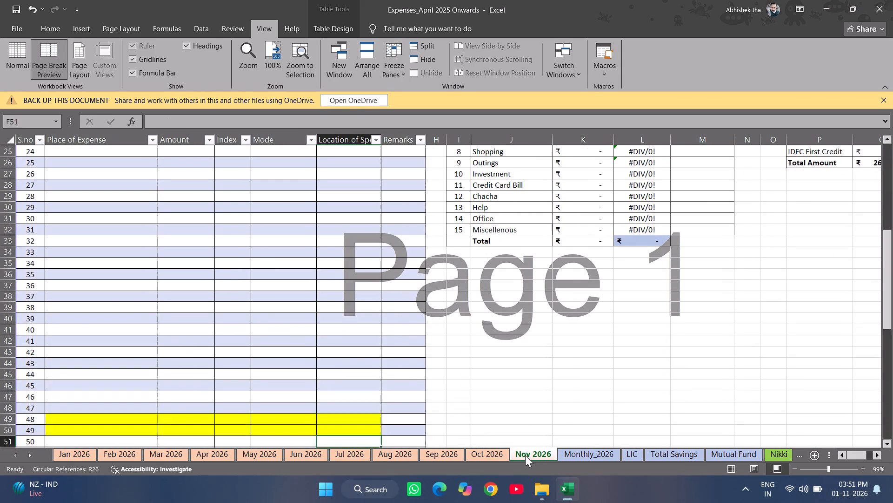
{"action": "key", "text": "Up"}
{"action": "key", "text": "Up"}
{"action": "key", "text": "Up"}
{"action": "key", "text": "Up"}
{"action": "key", "text": "Up"}
{"action": "key", "text": "Up"}
{"action": "key", "text": "Up"}
{"action": "key", "text": "Up"}
{"action": "key", "text": "Up"}
{"action": "key", "text": "Up"}
{"action": "key", "text": "Up"}
{"action": "key", "text": "Up"}
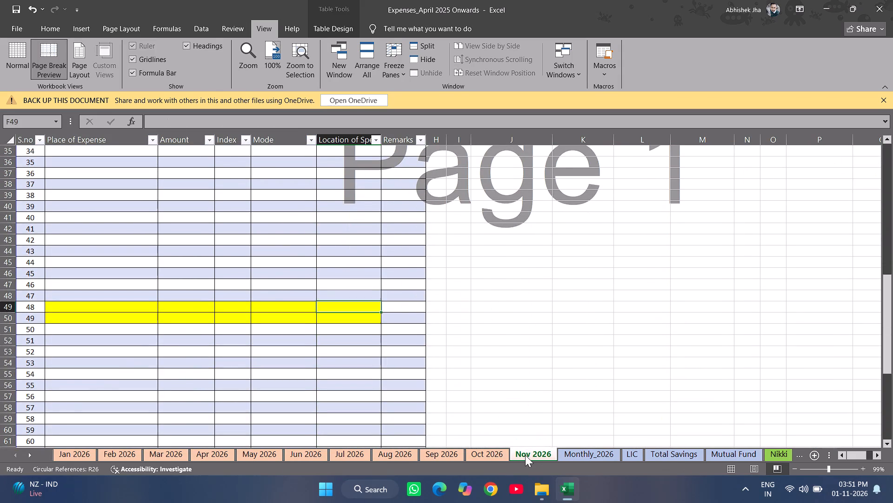
{"action": "key", "text": "shift+space"}
{"action": "key", "text": "shift+Down"}
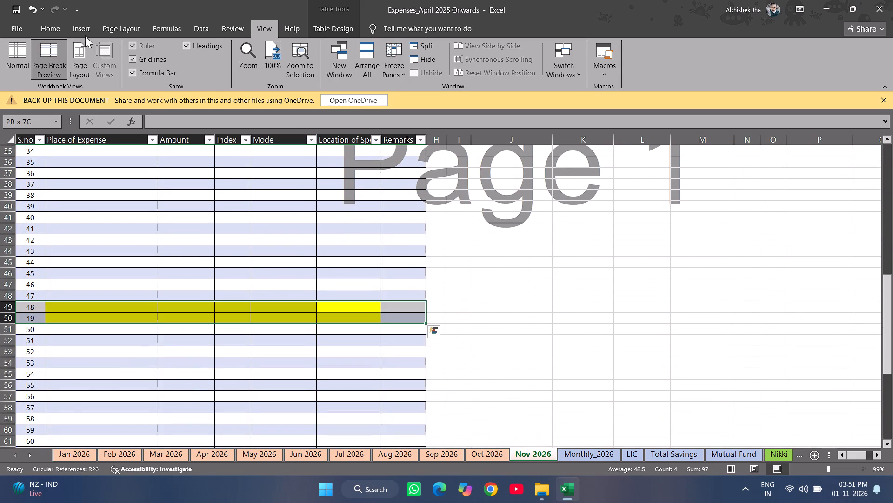
{"action": "left_click", "coordinate": [62, 21]}
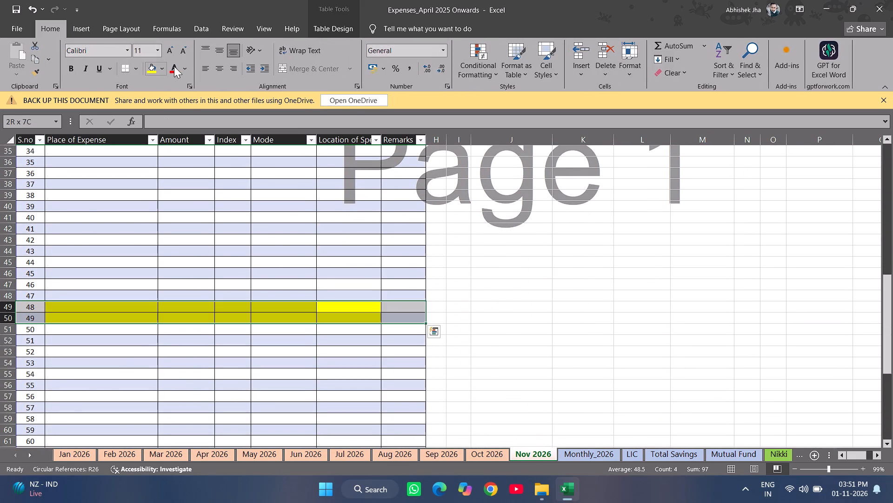
{"action": "left_click", "coordinate": [163, 72]}
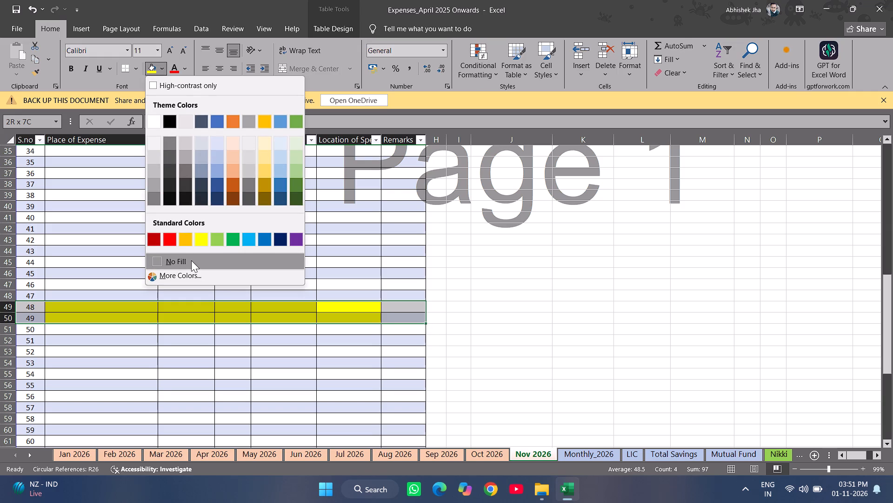
{"action": "left_click", "coordinate": [191, 260]}
{"action": "left_click", "coordinate": [246, 274]}
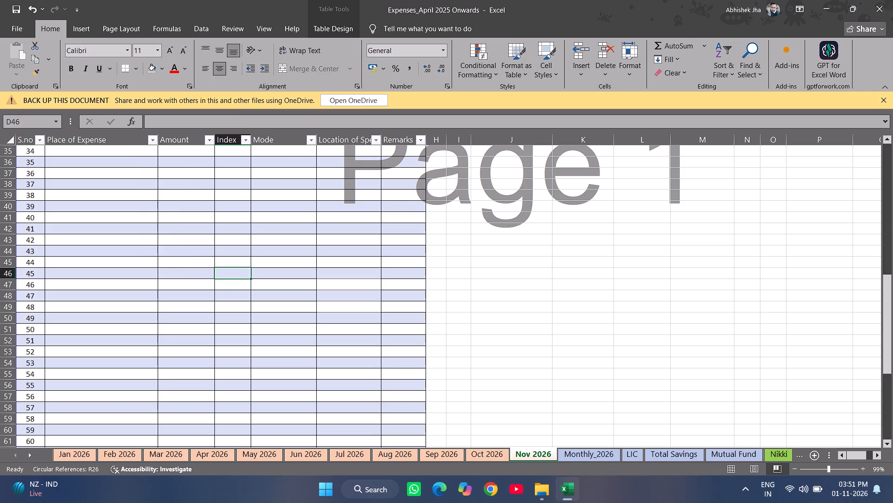
{"action": "key", "text": "ctrl+s"}
Clear the Received in Acc amount in Q14 and the percentage beside Own Expenses in R13, and save the workbook.
{"action": "scroll", "coordinate": [246, 274], "scroll_direction": "up", "scroll_amount": 5}
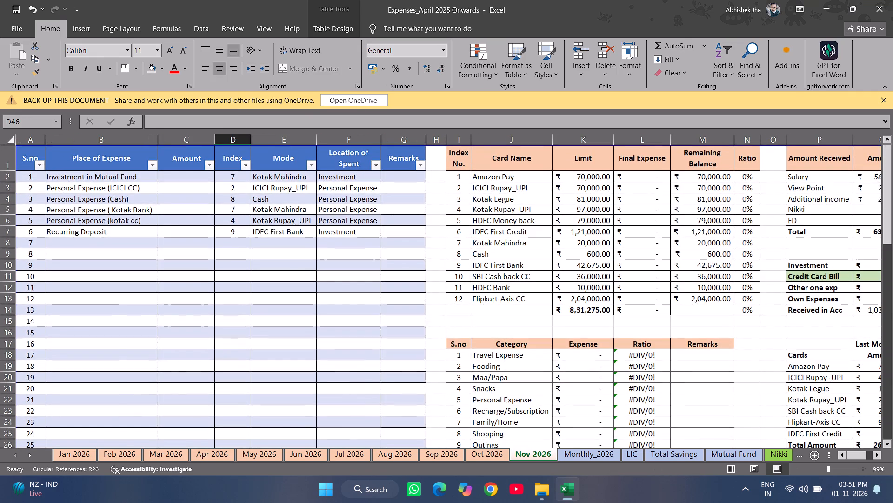
{"action": "scroll", "coordinate": [246, 274], "scroll_direction": "left", "scroll_amount": 4}
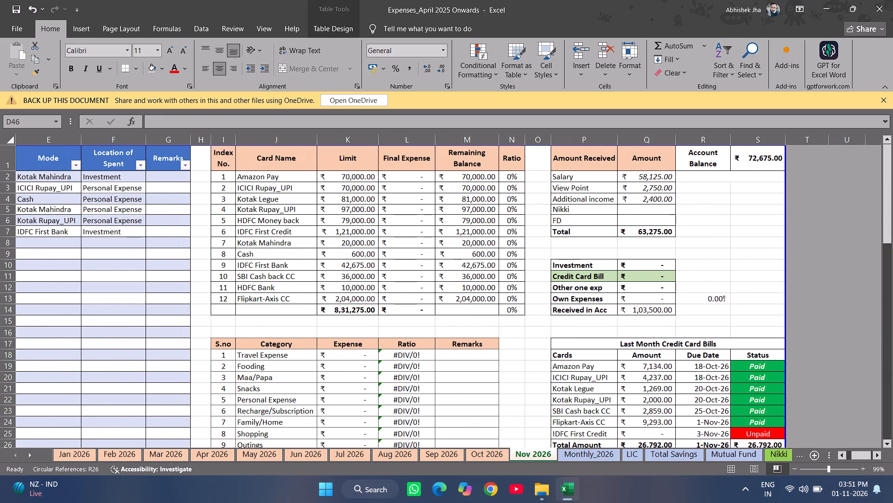
{"action": "left_click", "coordinate": [650, 304]}
{"action": "key", "text": "Down"}
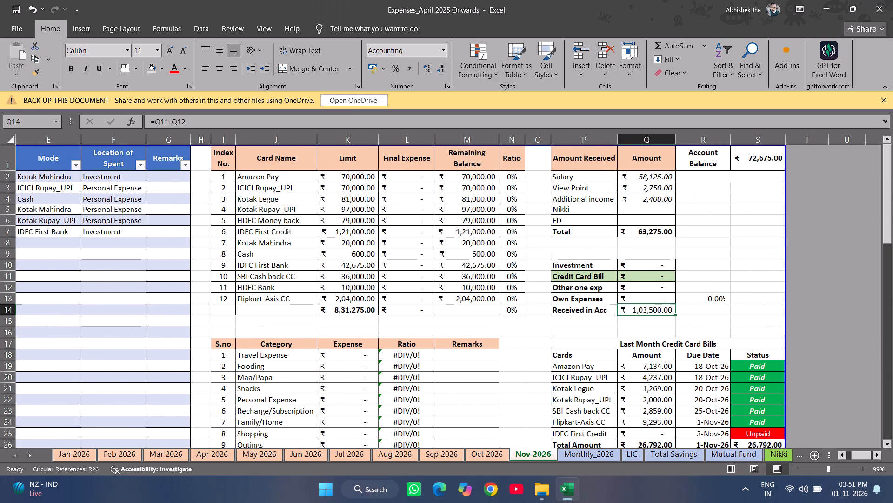
{"action": "key", "text": "Delete"}
{"action": "key", "text": "Up"}
{"action": "key", "text": "Right"}
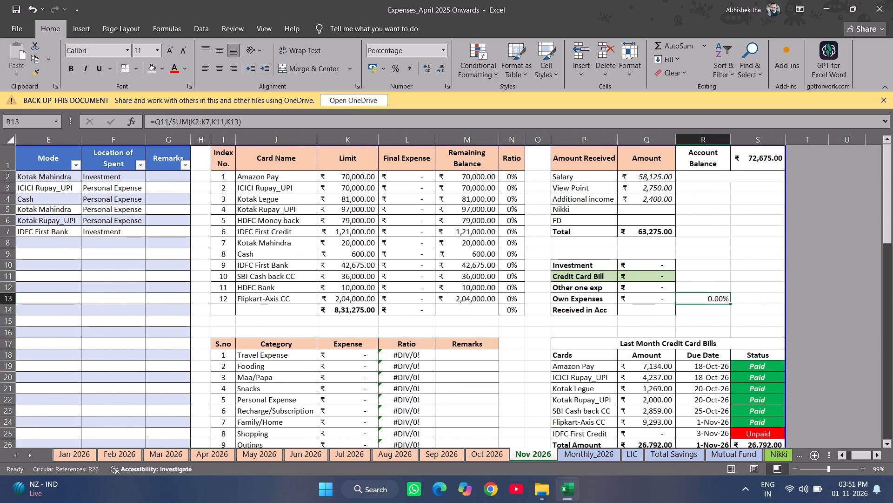
{"action": "key", "text": "Delete"}
{"action": "key", "text": "Left"}
{"action": "key", "text": "Down"}
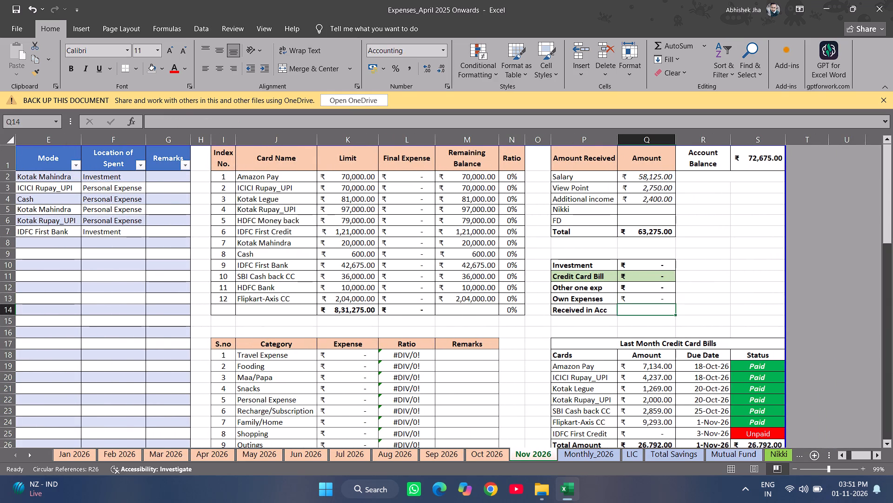
{"action": "key", "text": "ctrl+s"}
In Last Month Credit Card Bills, change the sheet reference in the Amazon Pay amount formula in Q19 to Oct 2026.
{"action": "scroll", "coordinate": [650, 278], "scroll_direction": "down", "scroll_amount": 1}
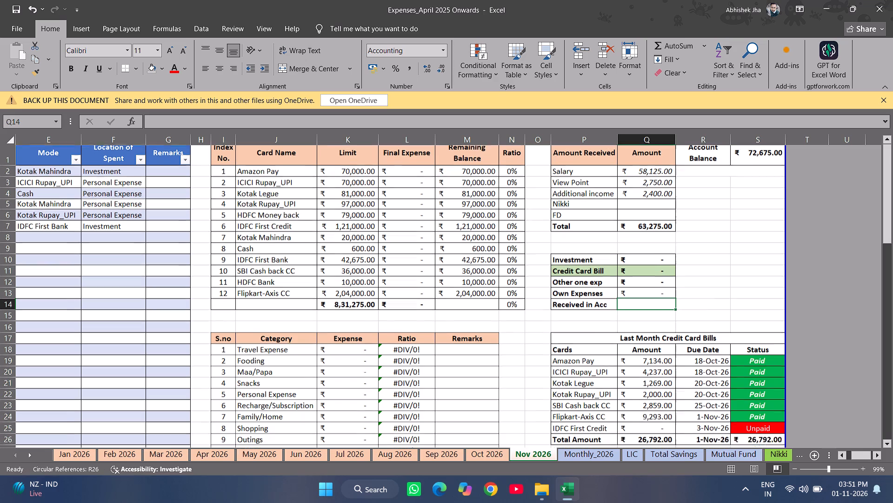
{"action": "scroll", "coordinate": [650, 278], "scroll_direction": "down", "scroll_amount": 2}
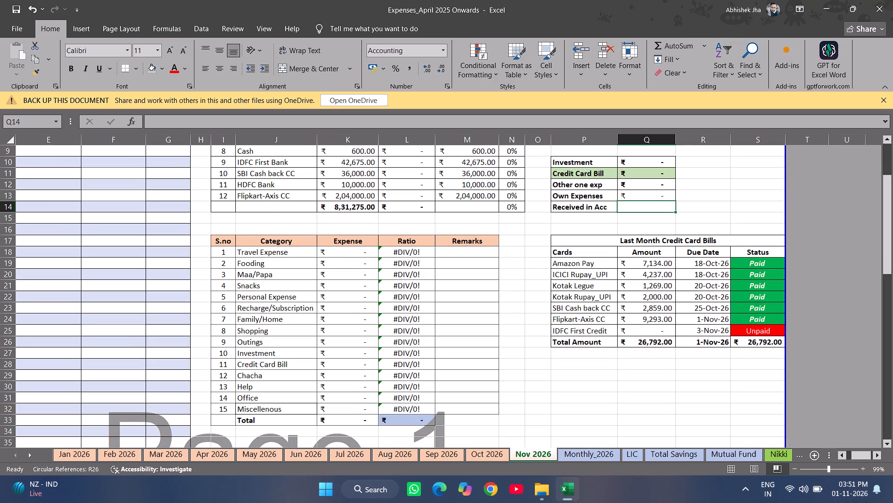
{"action": "key", "text": "Down"}
{"action": "key", "text": "Down"}
{"action": "key", "text": "Down"}
{"action": "key", "text": "Down"}
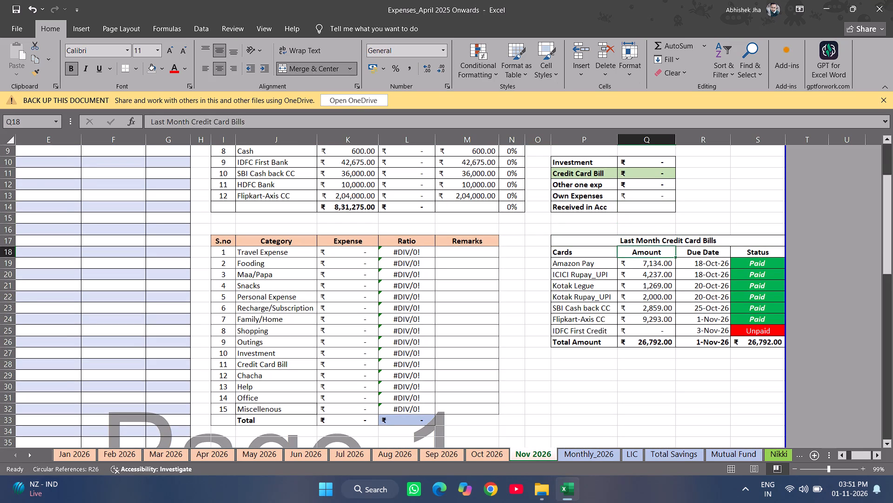
{"action": "key", "text": "Down"}
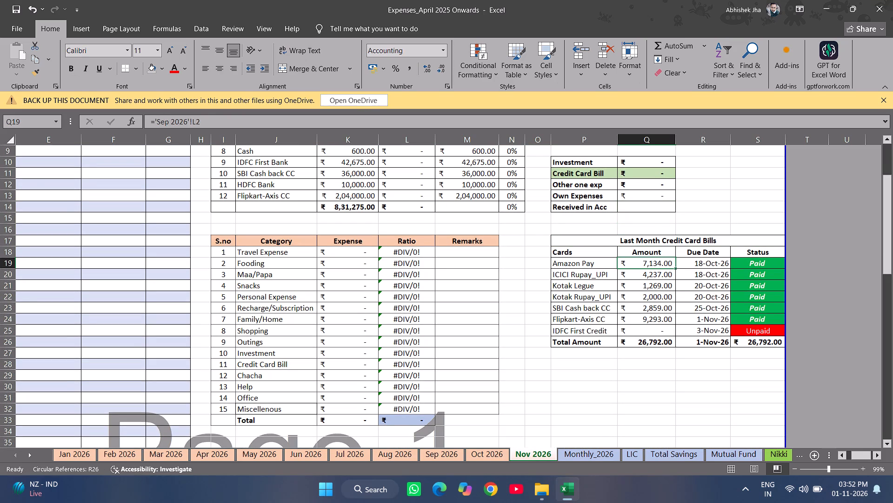
{"action": "key", "text": "F2"}
{"action": "key", "text": "Left"}
{"action": "key", "text": "Left"}
{"action": "key", "text": "Left"}
{"action": "key", "text": "Left"}
{"action": "key", "text": "Left"}
{"action": "key", "text": "Left"}
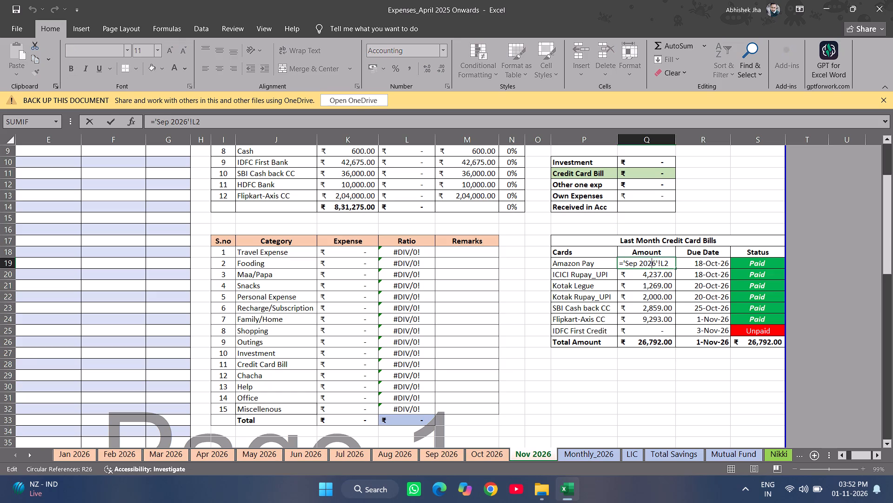
{"action": "key", "text": "Left"}
{"action": "key", "text": "Left"}
{"action": "key", "text": "Left"}
{"action": "key", "text": "BackSpace"}
{"action": "key", "text": "BackSpace"}
{"action": "key", "text": "BackSpace"}
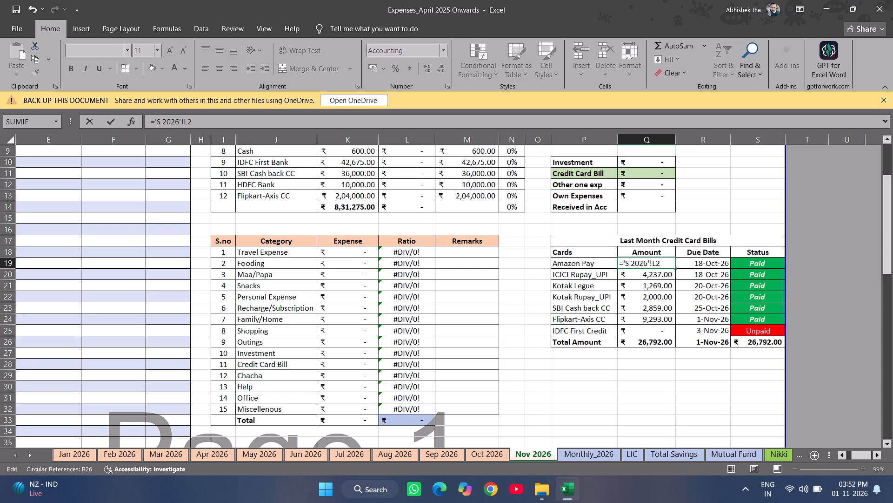
{"action": "type", "text": "Oct"}
{"action": "key", "text": "Return"}
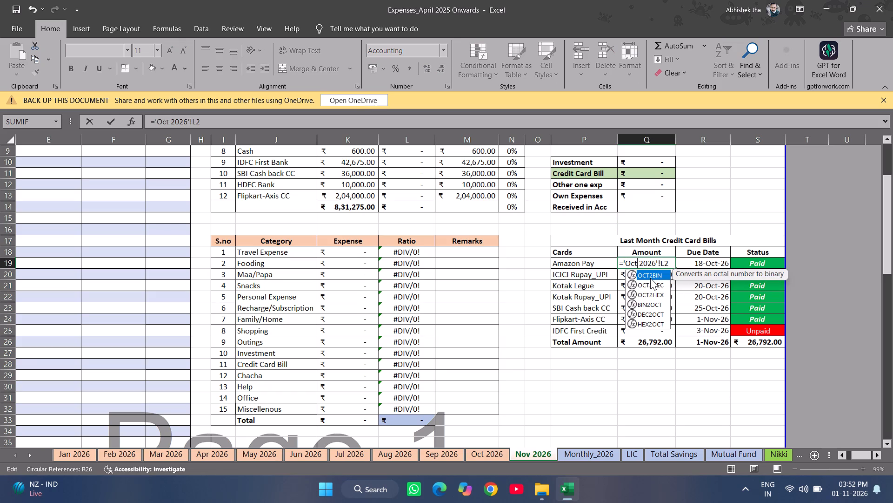
{"action": "key", "text": "F3"}
{"action": "key", "text": "Escape"}
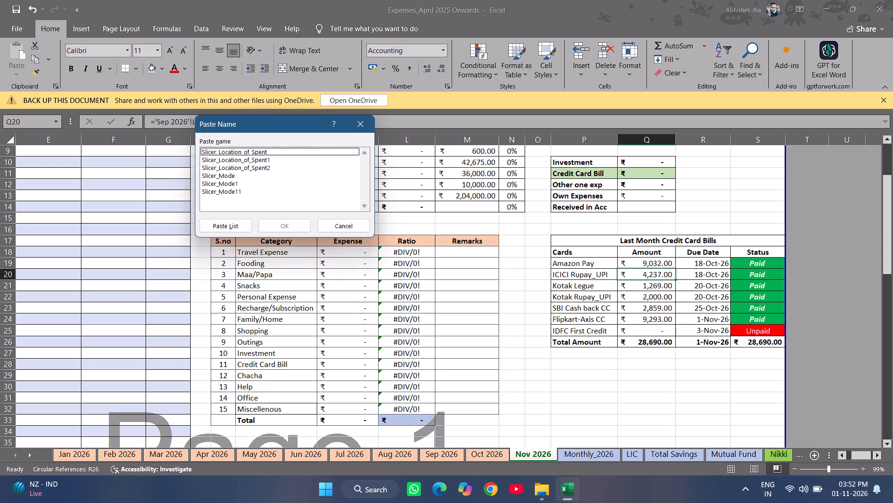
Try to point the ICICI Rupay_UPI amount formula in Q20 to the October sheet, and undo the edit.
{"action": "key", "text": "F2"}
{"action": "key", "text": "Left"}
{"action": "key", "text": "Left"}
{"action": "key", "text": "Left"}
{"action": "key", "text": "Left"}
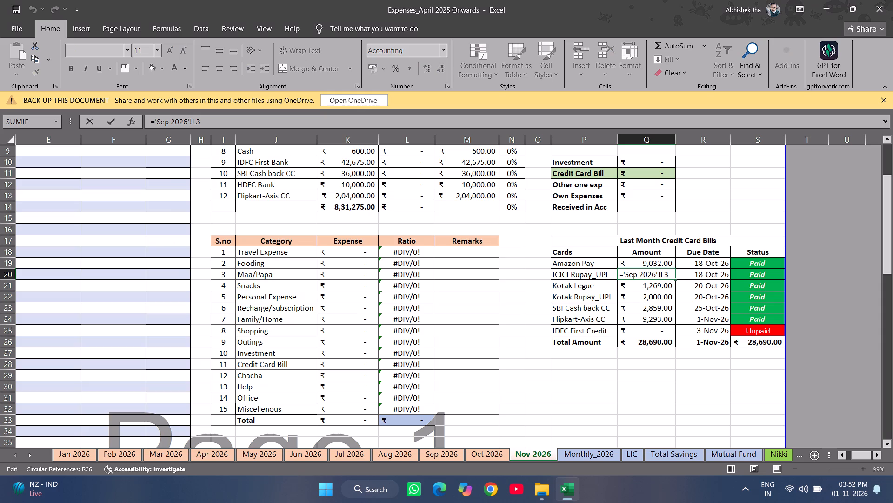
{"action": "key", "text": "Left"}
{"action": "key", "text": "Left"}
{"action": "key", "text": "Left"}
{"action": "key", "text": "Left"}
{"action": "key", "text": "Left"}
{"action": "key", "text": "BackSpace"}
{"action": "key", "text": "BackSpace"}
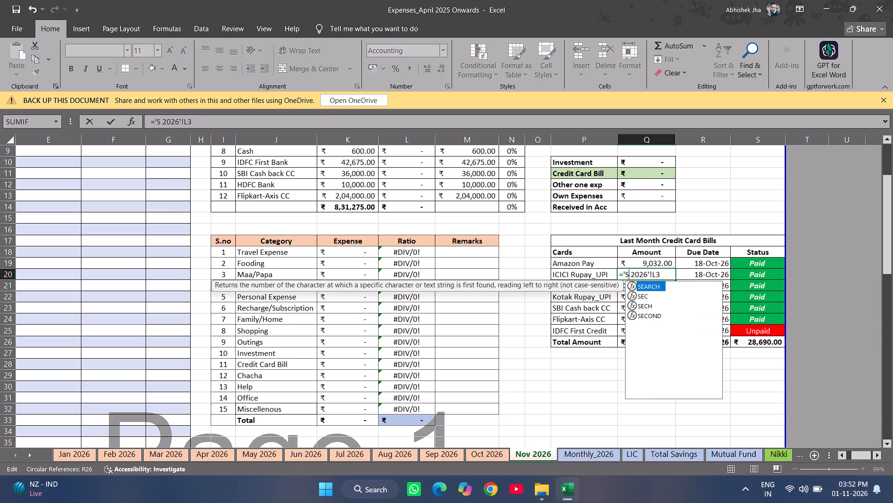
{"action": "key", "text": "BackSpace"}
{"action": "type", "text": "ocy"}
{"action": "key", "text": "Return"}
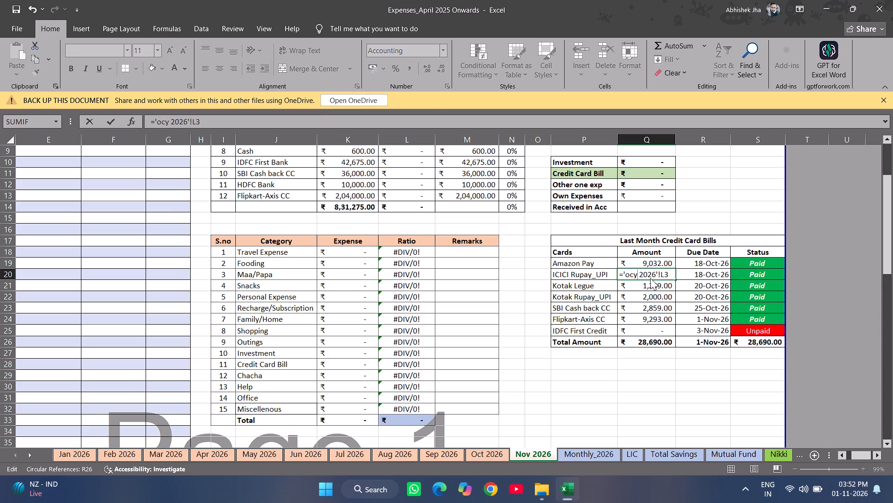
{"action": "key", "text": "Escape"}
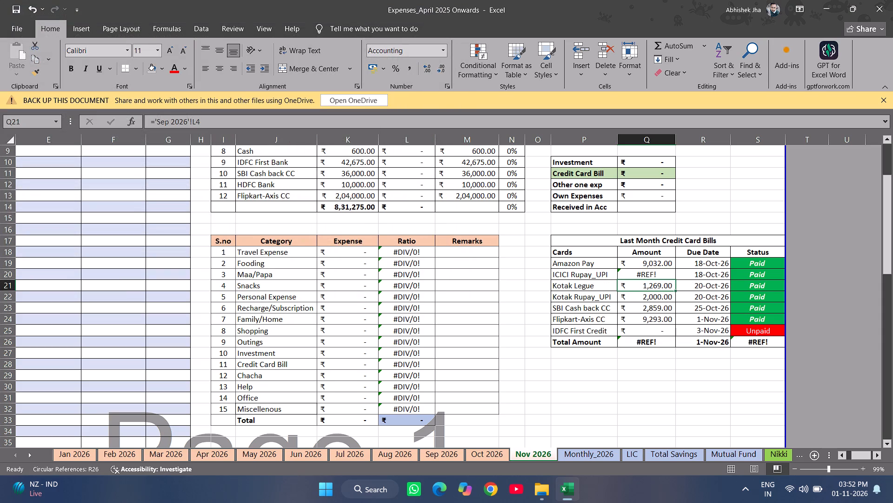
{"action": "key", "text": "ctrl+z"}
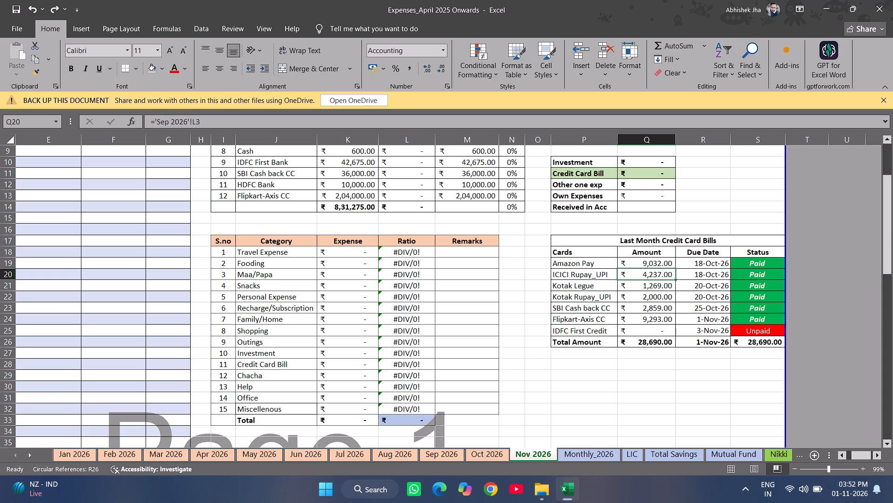
Change the sheet reference in the ICICI Rupay_UPI amount formula in Q20 to Oct 2026.
{"action": "key", "text": "F2"}
{"action": "key", "text": "Left"}
{"action": "key", "text": "Left"}
{"action": "key", "text": "Left"}
{"action": "key", "text": "Left"}
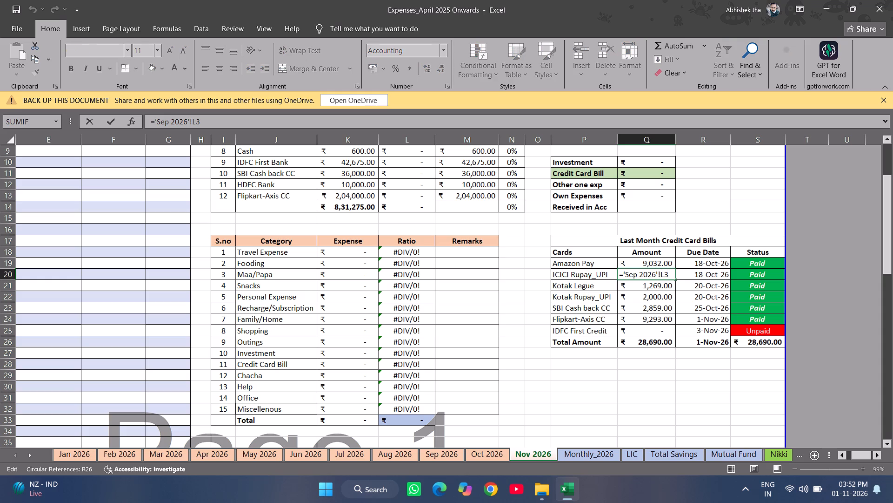
{"action": "key", "text": "Left"}
{"action": "key", "text": "Left"}
{"action": "key", "text": "Left"}
{"action": "key", "text": "Left"}
{"action": "key", "text": "Left"}
{"action": "key", "text": "BackSpace"}
{"action": "key", "text": "BackSpace"}
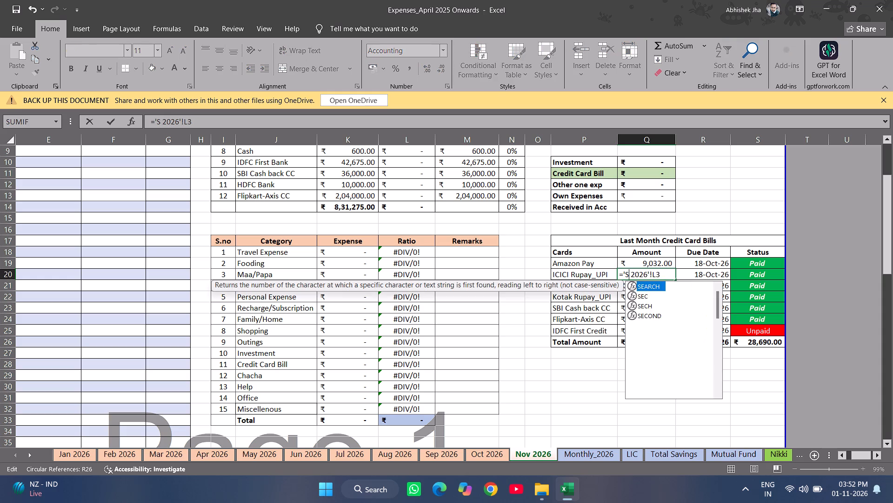
{"action": "key", "text": "BackSpace"}
{"action": "type", "text": "Oct"}
{"action": "key", "text": "Return"}
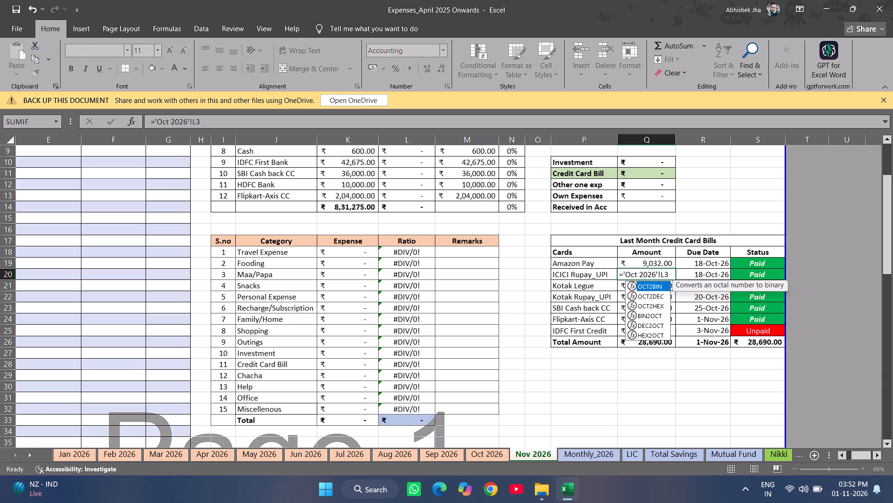
Change the sheet reference in the Kotak Legue amount formula in Q21 to Oct 2026.
{"action": "key", "text": "F2"}
{"action": "key", "text": "Left"}
{"action": "key", "text": "Left"}
{"action": "key", "text": "Left"}
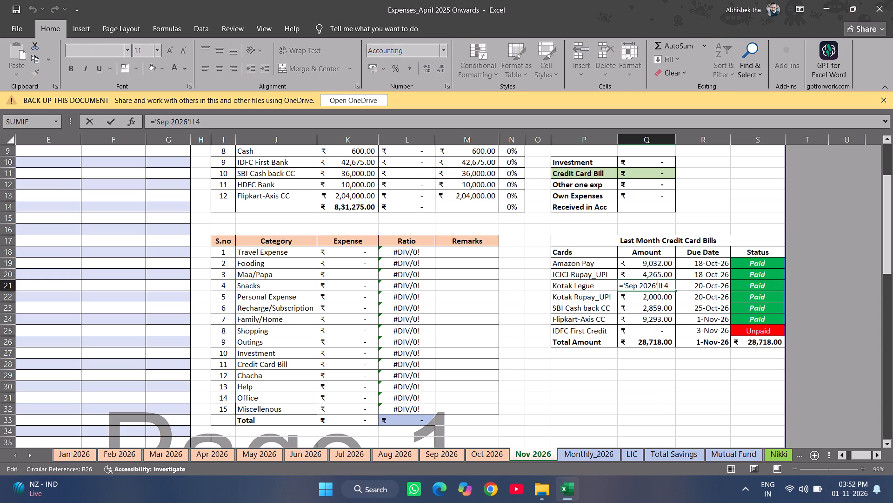
{"action": "key", "text": "Left"}
{"action": "key", "text": "Left"}
{"action": "key", "text": "Left"}
{"action": "key", "text": "Left"}
{"action": "key", "text": "Left"}
{"action": "key", "text": "Left"}
{"action": "key", "text": "BackSpace"}
{"action": "key", "text": "BackSpace"}
{"action": "key", "text": "BackSpace"}
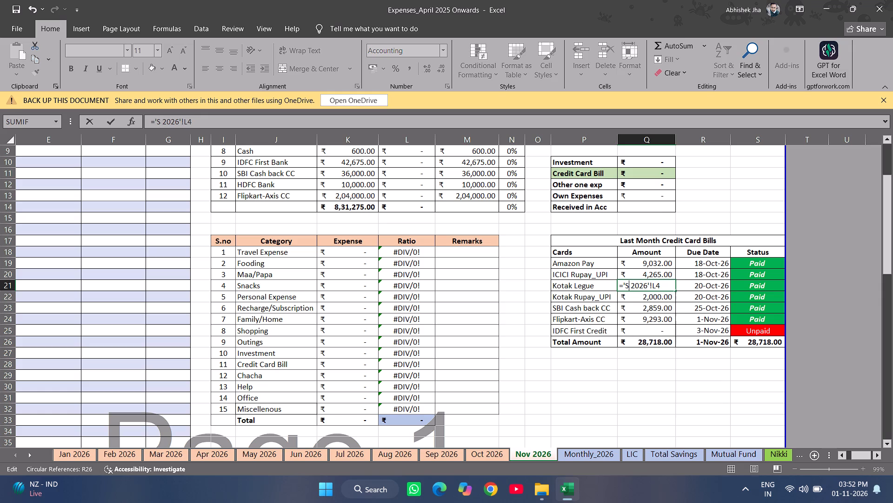
{"action": "type", "text": "Oct"}
{"action": "key", "text": "Return"}
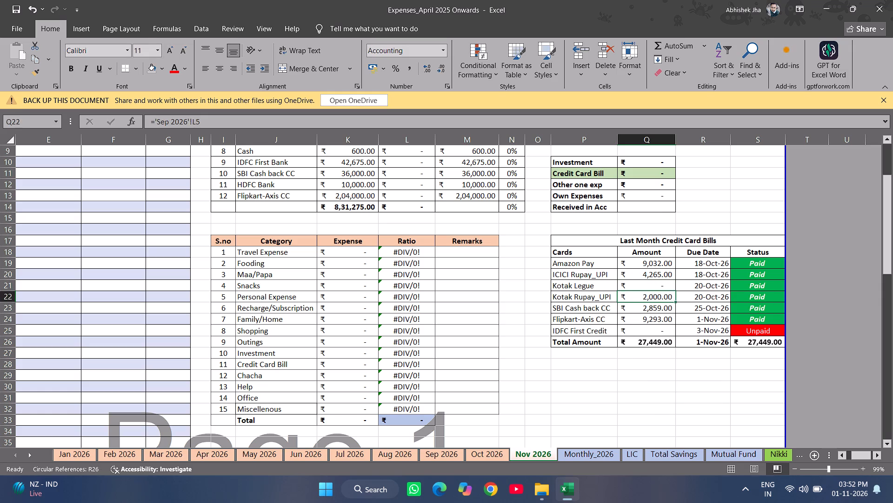
Change the sheet reference in the Kotak Rupay_UPI amount formula in Q22 to Oct 2026.
{"action": "key", "text": "F2"}
{"action": "key", "text": "Left"}
{"action": "key", "text": "Left"}
{"action": "key", "text": "Left"}
{"action": "key", "text": "Left"}
{"action": "key", "text": "Left"}
{"action": "key", "text": "Left"}
{"action": "key", "text": "Left"}
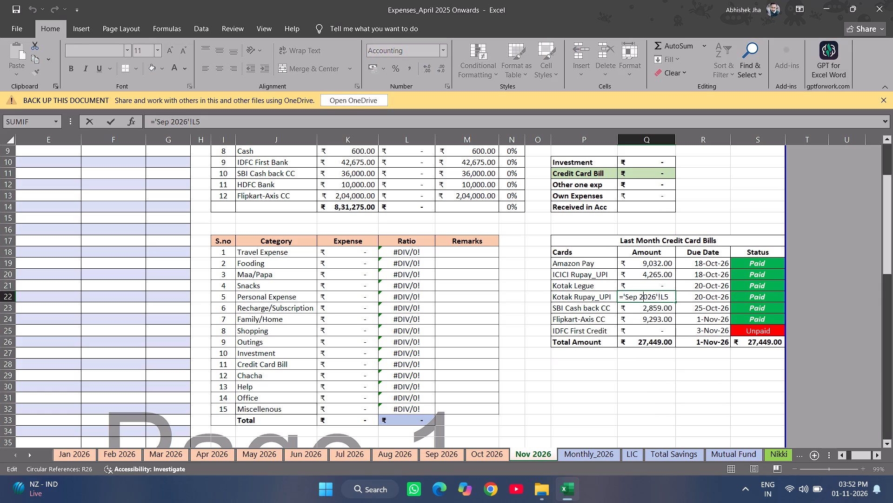
{"action": "key", "text": "Left"}
{"action": "key", "text": "Left"}
{"action": "key", "text": "BackSpace"}
{"action": "key", "text": "BackSpace"}
{"action": "key", "text": "BackSpace"}
{"action": "type", "text": "Oct"}
{"action": "key", "text": "Return"}
Change the sheet reference in the SBI Cash back CC amount formula in Q23 to Oct 2026.
{"action": "key", "text": "F2"}
{"action": "key", "text": "Left"}
{"action": "key", "text": "Left"}
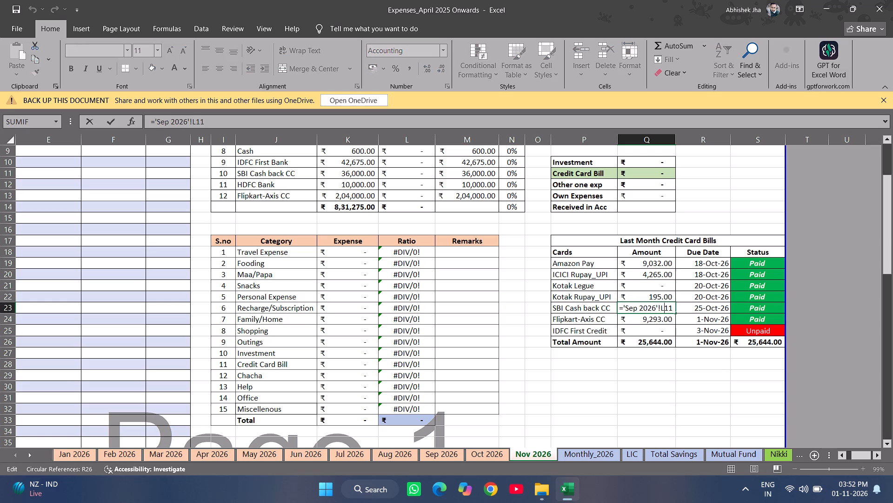
{"action": "key", "text": "Left"}
{"action": "key", "text": "Left"}
{"action": "key", "text": "Left"}
{"action": "key", "text": "Left"}
{"action": "key", "text": "Left"}
{"action": "key", "text": "Left"}
{"action": "key", "text": "Left"}
{"action": "key", "text": "Left"}
{"action": "key", "text": "BackSpace"}
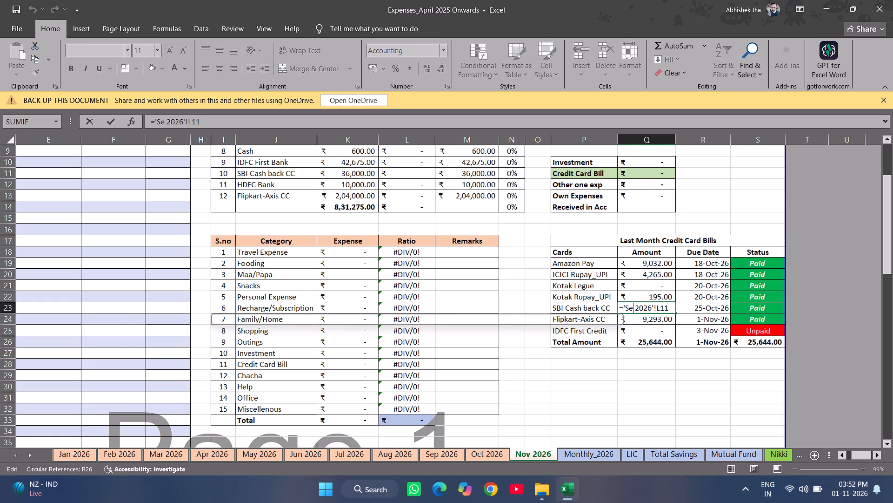
{"action": "key", "text": "BackSpace"}
{"action": "key", "text": "BackSpace"}
{"action": "type", "text": "Oct"}
{"action": "key", "text": "Return"}
Change the sheet reference in the Flipkart-Axis CC amount formula in Q24 to Oct 2026.
{"action": "key", "text": "F2"}
{"action": "key", "text": "Left"}
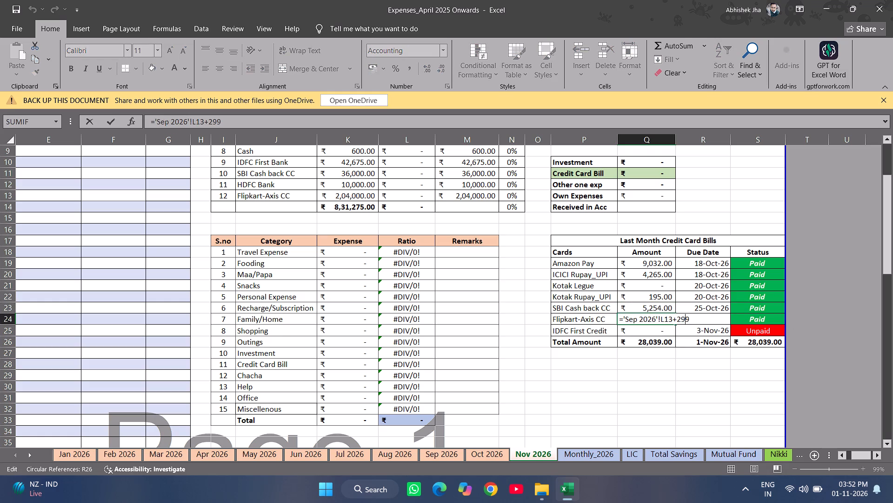
{"action": "key", "text": "Left"}
{"action": "key", "text": "Left"}
{"action": "key", "text": "Left"}
{"action": "key", "text": "Left"}
{"action": "key", "text": "Left"}
{"action": "key", "text": "Left"}
{"action": "key", "text": "Left"}
{"action": "key", "text": "Left"}
{"action": "key", "text": "Left"}
{"action": "key", "text": "Left"}
{"action": "key", "text": "Left"}
{"action": "key", "text": "Left"}
{"action": "key", "text": "Left"}
{"action": "key", "text": "BackSpace"}
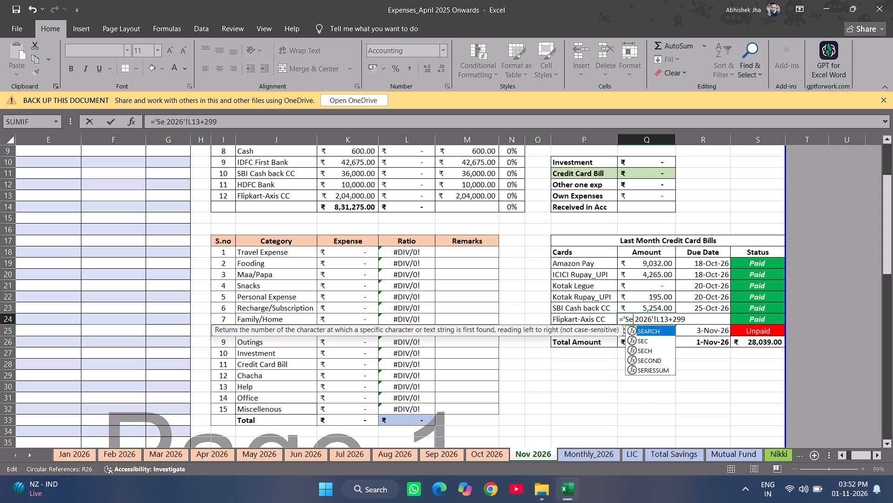
{"action": "key", "text": "BackSpace"}
{"action": "key", "text": "BackSpace"}
{"action": "type", "text": "Oct"}
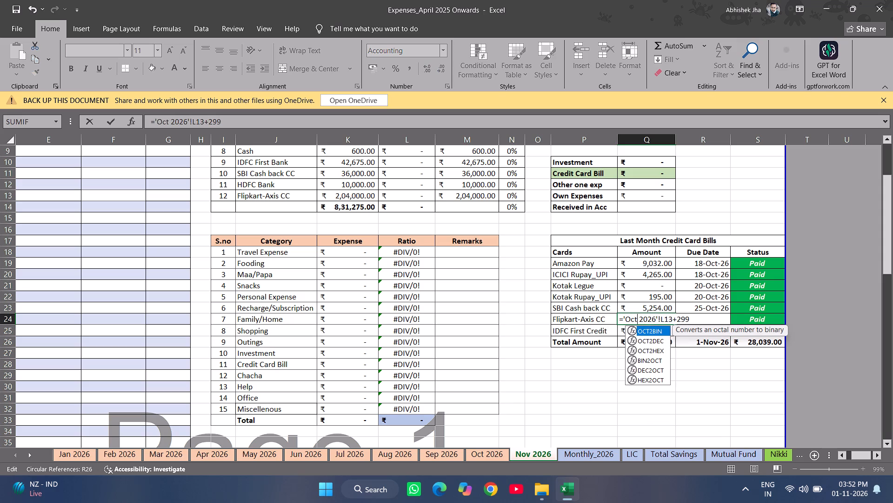
{"action": "key", "text": "Return"}
Remove the +299 addition from the end of the Flipkart-Axis CC amount formula in Q24.
{"action": "key", "text": "Up"}
{"action": "key", "text": "F2"}
{"action": "key", "text": "BackSpace"}
{"action": "key", "text": "BackSpace"}
{"action": "key", "text": "BackSpace"}
{"action": "key", "text": "BackSpace"}
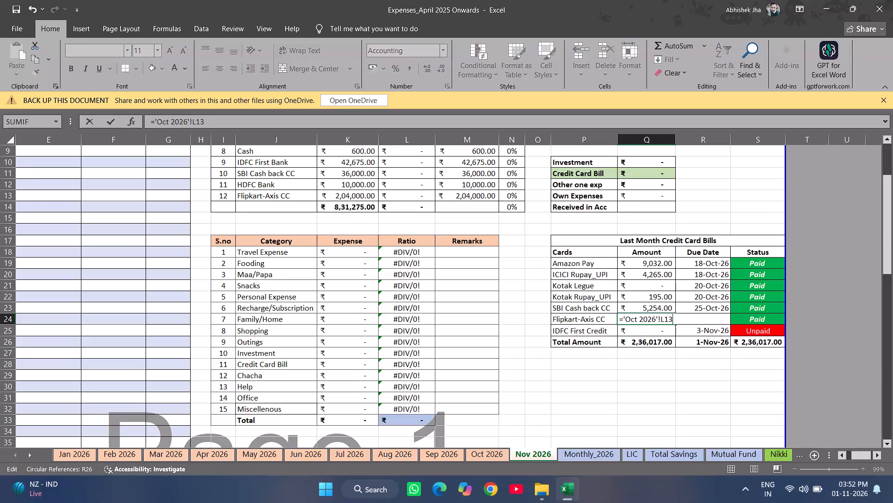
{"action": "key", "text": "Return"}
Change the sheet reference in the IDFC First Credit amount formula in Q25 to Oct 2026 and save the workbook.
{"action": "key", "text": "F2"}
{"action": "key", "text": "Left"}
{"action": "key", "text": "Left"}
{"action": "key", "text": "Left"}
{"action": "key", "text": "Left"}
{"action": "key", "text": "Left"}
{"action": "key", "text": "Left"}
{"action": "key", "text": "Left"}
{"action": "key", "text": "Left"}
{"action": "key", "text": "Left"}
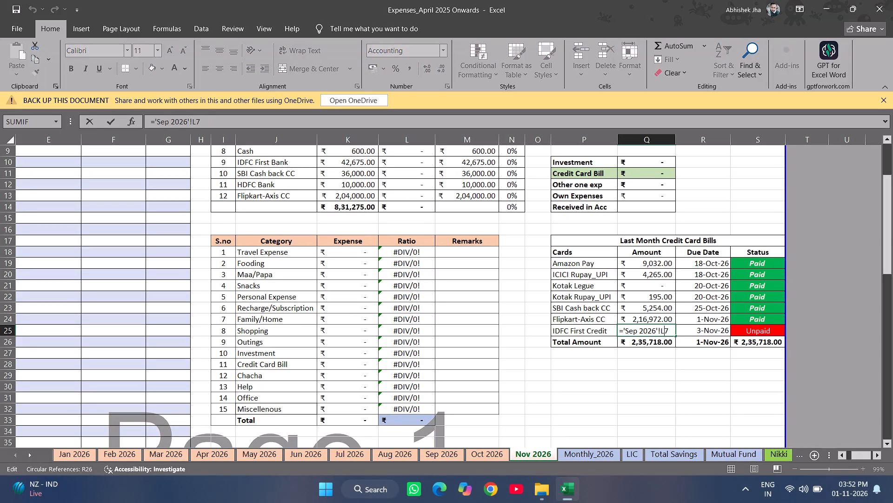
{"action": "key", "text": "Left"}
{"action": "key", "text": "Right"}
{"action": "key", "text": "BackSpace"}
{"action": "key", "text": "BackSpace"}
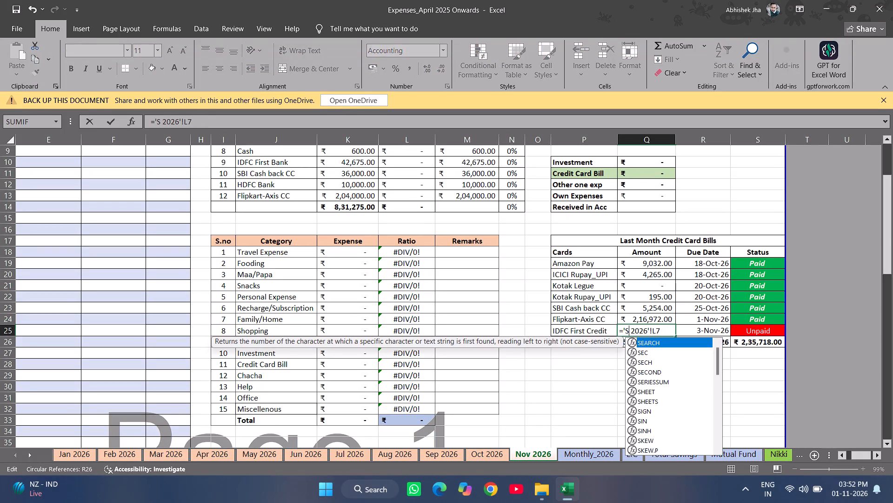
{"action": "key", "text": "BackSpace"}
{"action": "type", "text": "Oc"}
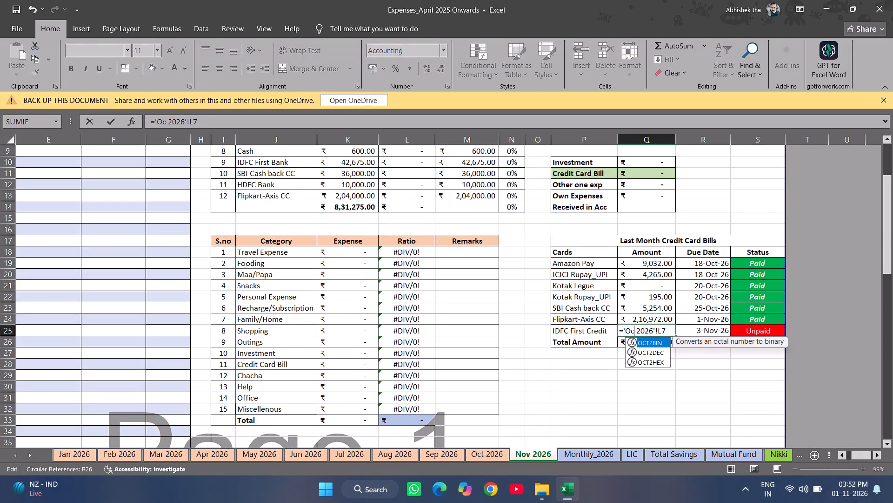
{"action": "key", "text": "t"}
{"action": "key", "text": "Return"}
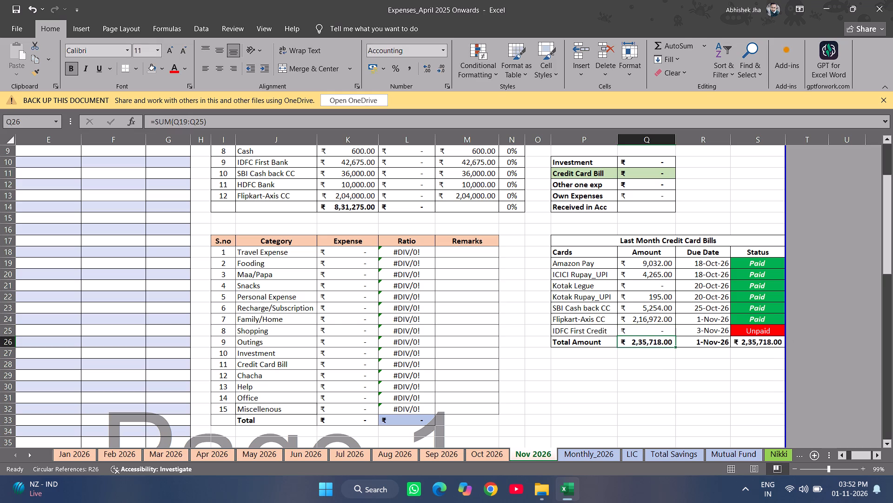
{"action": "key", "text": "ctrl+s"}
Set the Amazon Pay due date in R19 to 18-11-2026 and fill it down to ICICI Rupay_UPI in R20.
{"action": "key", "text": "Up"}
{"action": "key", "text": "Up"}
{"action": "key", "text": "Up"}
{"action": "key", "text": "Up"}
{"action": "key", "text": "Up"}
{"action": "key", "text": "Right"}
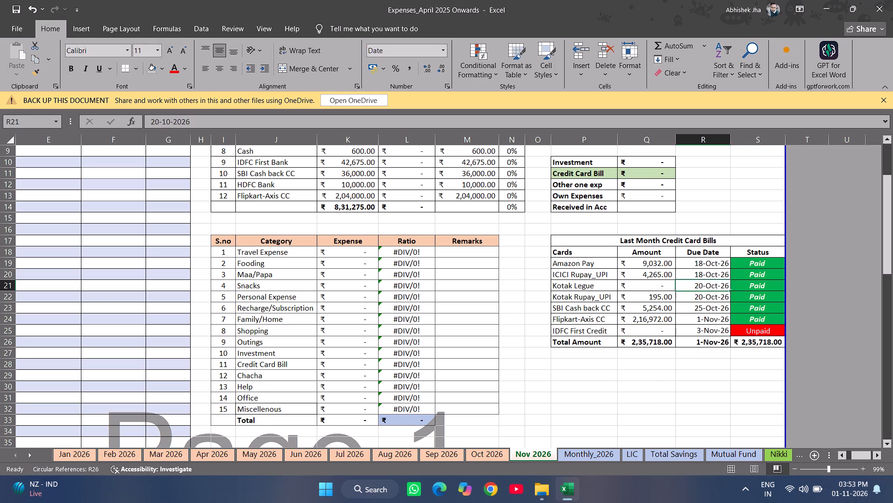
{"action": "key", "text": "Right"}
{"action": "key", "text": "Up"}
{"action": "key", "text": "Up"}
{"action": "key", "text": "Left"}
{"action": "key", "text": "F2"}
{"action": "key", "text": "Left"}
{"action": "key", "text": "Left"}
{"action": "key", "text": "Left"}
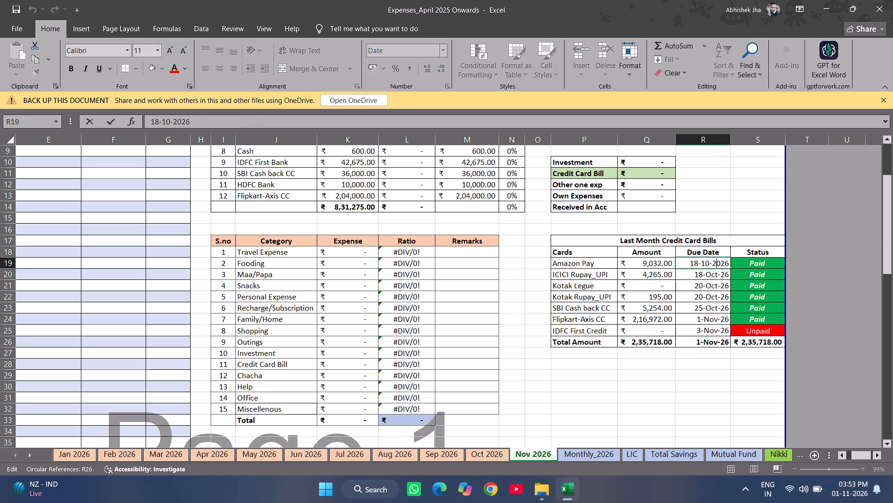
{"action": "key", "text": "Left"}
{"action": "key", "text": "Left"}
{"action": "key", "text": "BackSpace"}
{"action": "key", "text": "1"}
{"action": "key", "text": "Return"}
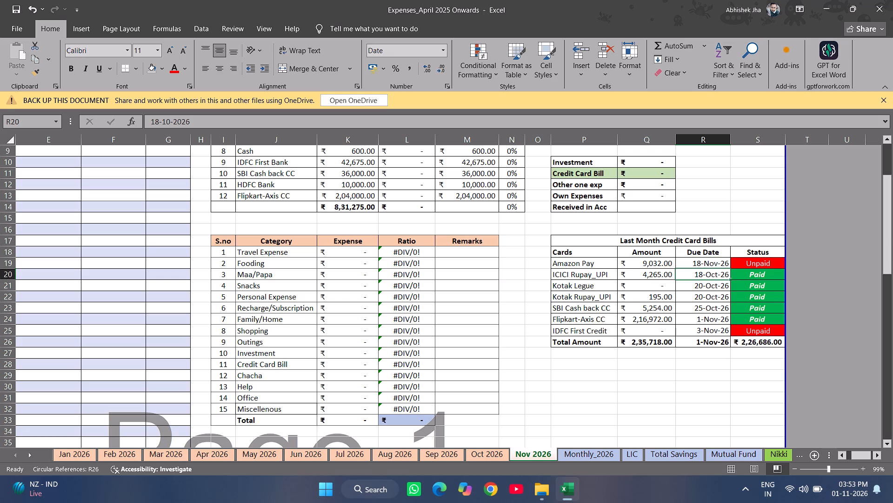
{"action": "key", "text": "ctrl+d"}
Set the Kotak Legue due date in R21 to 20-11-2026 and fill it down to Kotak Rupay_UPI in R22.
{"action": "key", "text": "Down"}
{"action": "key", "text": "F2"}
{"action": "key", "text": "Left"}
{"action": "key", "text": "Left"}
{"action": "key", "text": "Left"}
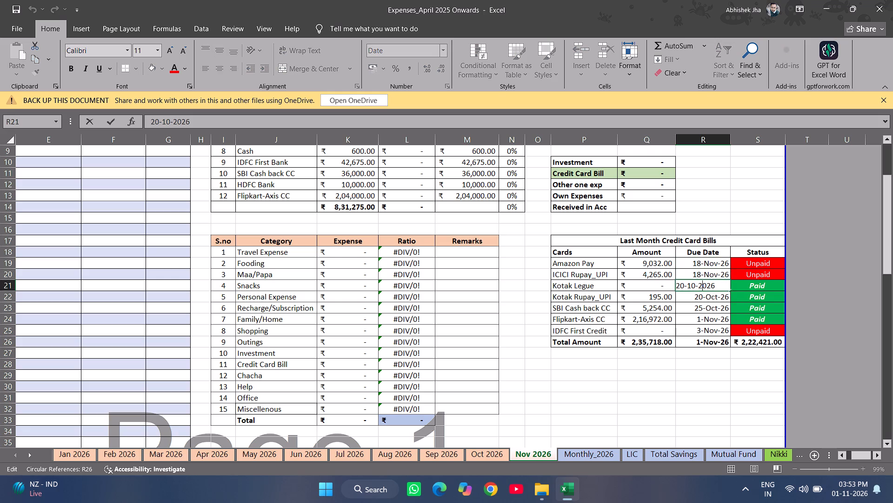
{"action": "key", "text": "Left"}
{"action": "key", "text": "Left"}
{"action": "key", "text": "BackSpace"}
{"action": "key", "text": "1"}
{"action": "key", "text": "Return"}
{"action": "key", "text": "ctrl+d"}
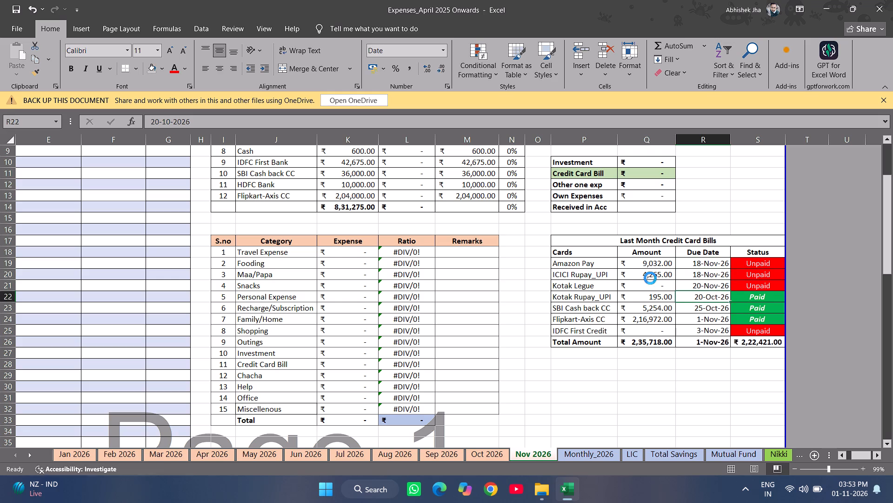
Set the SBI Cash back CC due date in R23 to 25-11-2026.
{"action": "key", "text": "Down"}
{"action": "key", "text": "F2"}
{"action": "key", "text": "Left"}
{"action": "key", "text": "Left"}
{"action": "key", "text": "Left"}
{"action": "key", "text": "Left"}
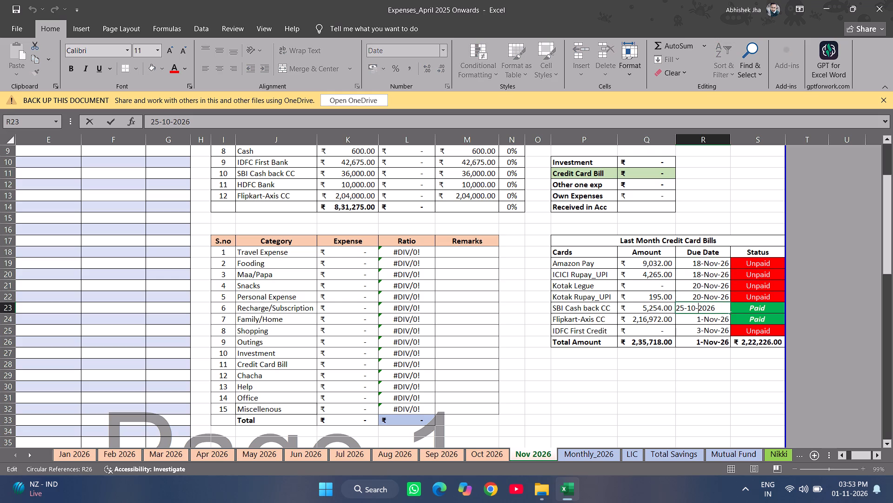
{"action": "key", "text": "Left"}
{"action": "key", "text": "BackSpace"}
{"action": "key", "text": "1"}
{"action": "key", "text": "Down"}
{"action": "key", "text": "Return"}
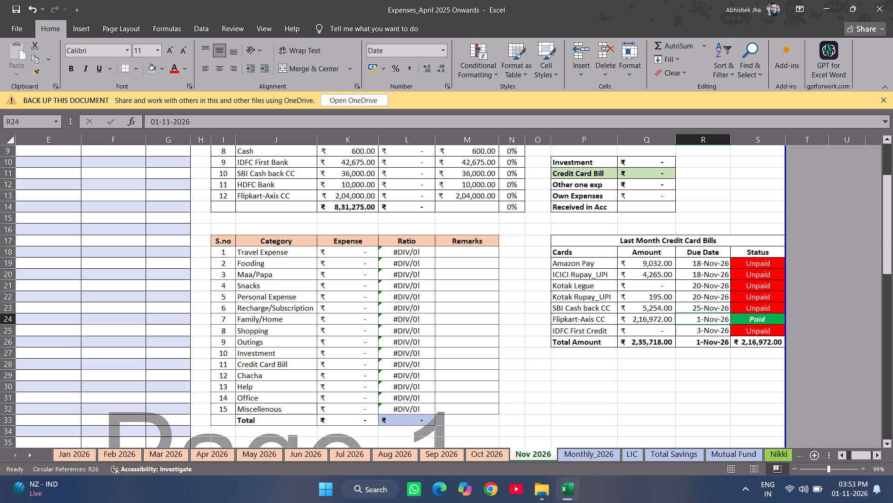
Set the Flipkart-Axis CC due date in R24 to 01-12-2026.
{"action": "key", "text": "F2"}
{"action": "key", "text": "Left"}
{"action": "key", "text": "Left"}
{"action": "key", "text": "Left"}
{"action": "key", "text": "Left"}
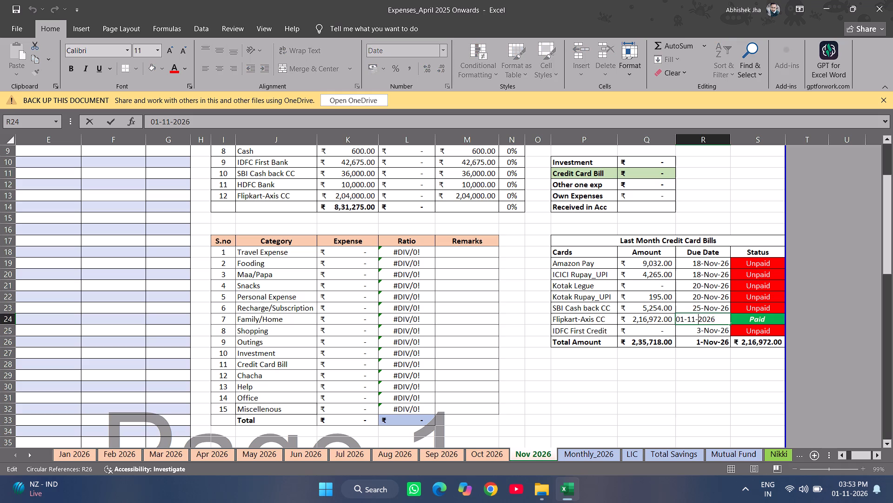
{"action": "key", "text": "Left"}
{"action": "key", "text": "BackSpace"}
{"action": "key", "text": "2"}
{"action": "key", "text": "Return"}
Set the IDFC First Credit due date in R25 to 03-12-2026 and save the workbook.
{"action": "key", "text": "F2"}
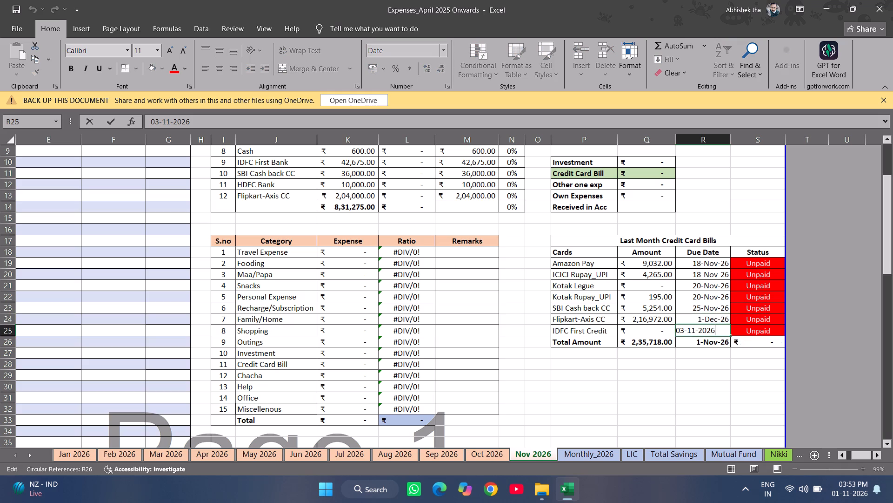
{"action": "key", "text": "Left"}
{"action": "key", "text": "Left"}
{"action": "key", "text": "Left"}
{"action": "key", "text": "Left"}
{"action": "key", "text": "Left"}
{"action": "key", "text": "Left"}
{"action": "key", "text": "Right"}
{"action": "key", "text": "BackSpace"}
{"action": "key", "text": "2"}
{"action": "key", "text": "Return"}
{"action": "key", "text": "ctrl+s"}
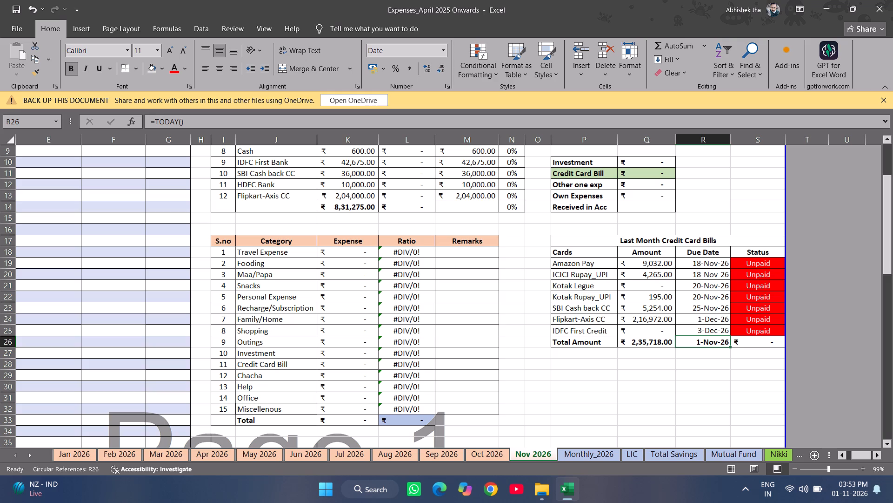
Set the Cash limit in K9 to 2500 and save the workbook.
{"action": "scroll", "coordinate": [650, 278], "scroll_direction": "up", "scroll_amount": 2}
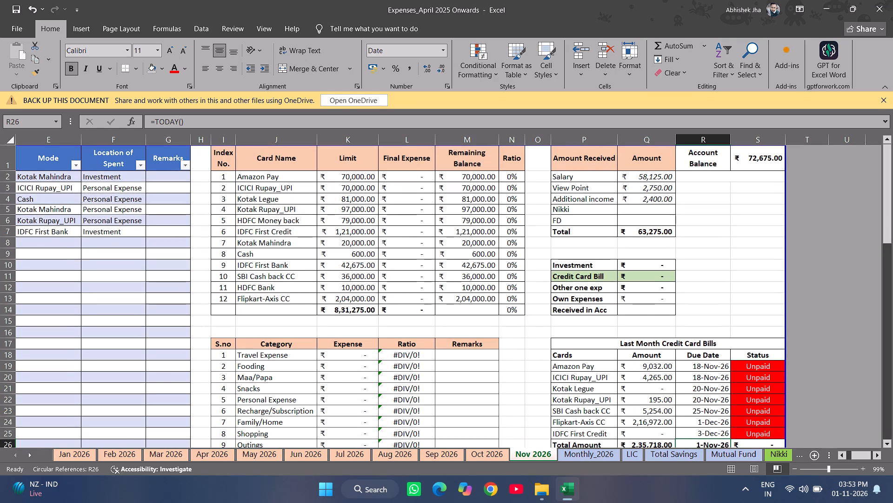
{"action": "left_click", "coordinate": [363, 250]}
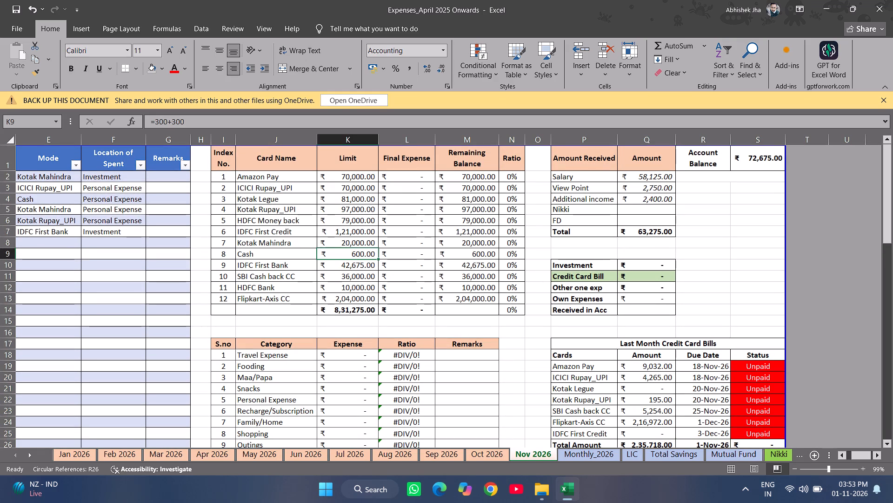
{"action": "type", "text": "2500"}
{"action": "key", "text": "Return"}
{"action": "key", "text": "ctrl+s"}
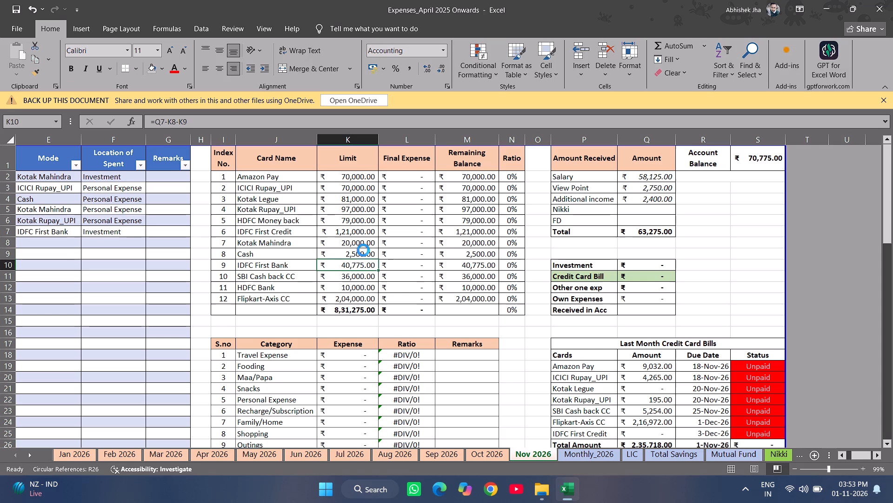
Clear the View Point label and its amount in P3:Q3 of the Amount Received table.
{"action": "key", "text": "Up"}
{"action": "key", "text": "Up"}
{"action": "key", "text": "Up"}
{"action": "key", "text": "Up"}
{"action": "key", "text": "Up"}
{"action": "key", "text": "Up"}
{"action": "key", "text": "Up"}
{"action": "key", "text": "Up"}
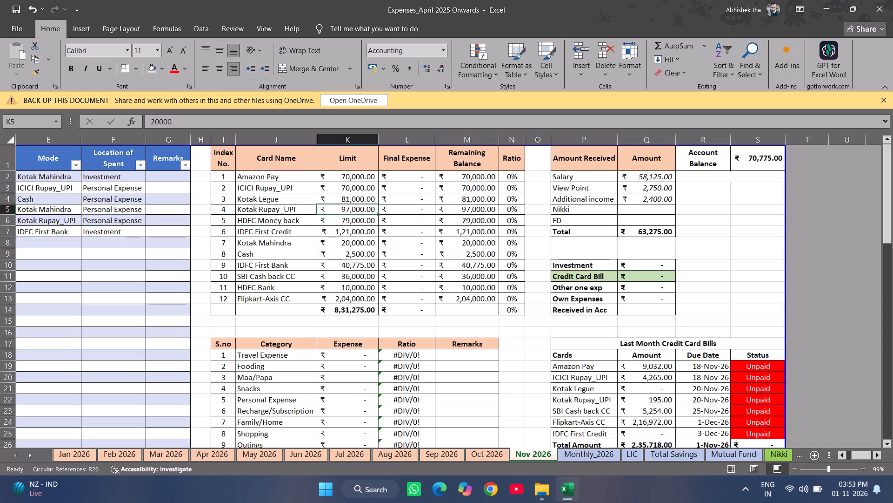
{"action": "key", "text": "Right"}
{"action": "key", "text": "Right"}
{"action": "key", "text": "Right"}
{"action": "key", "text": "Right"}
{"action": "key", "text": "Right"}
{"action": "key", "text": "Down"}
{"action": "key", "text": "shift+Right"}
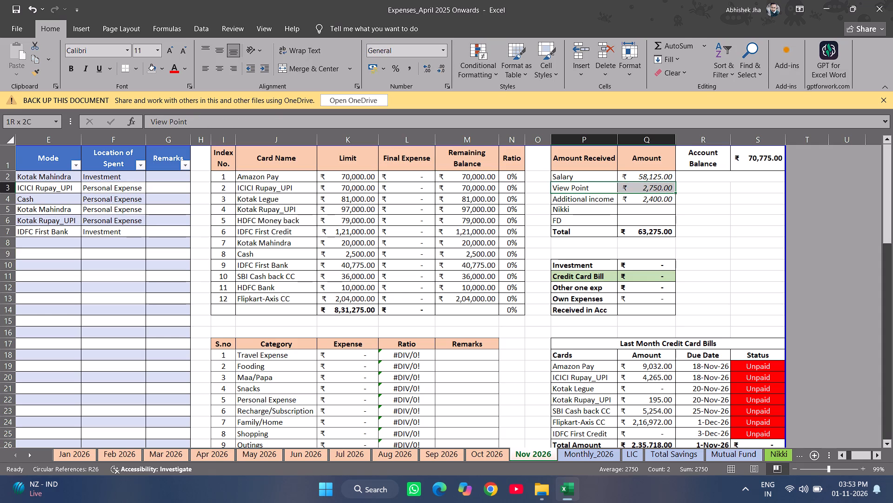
{"action": "key", "text": "Delete"}
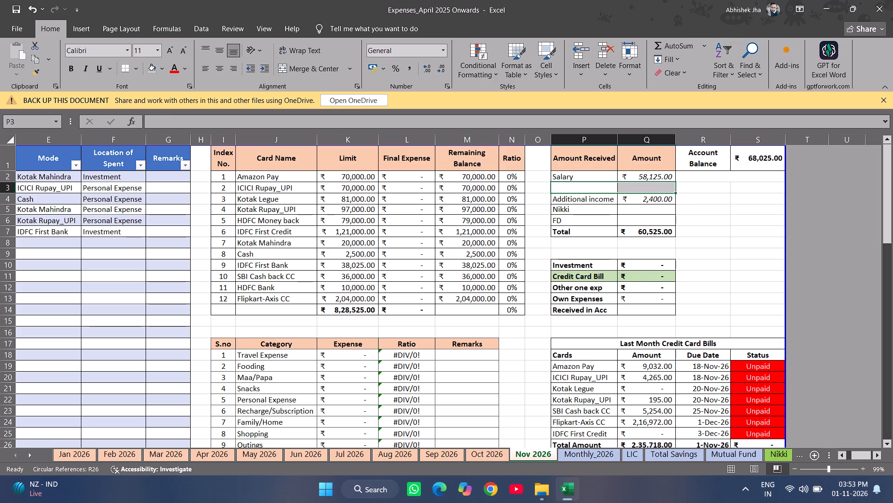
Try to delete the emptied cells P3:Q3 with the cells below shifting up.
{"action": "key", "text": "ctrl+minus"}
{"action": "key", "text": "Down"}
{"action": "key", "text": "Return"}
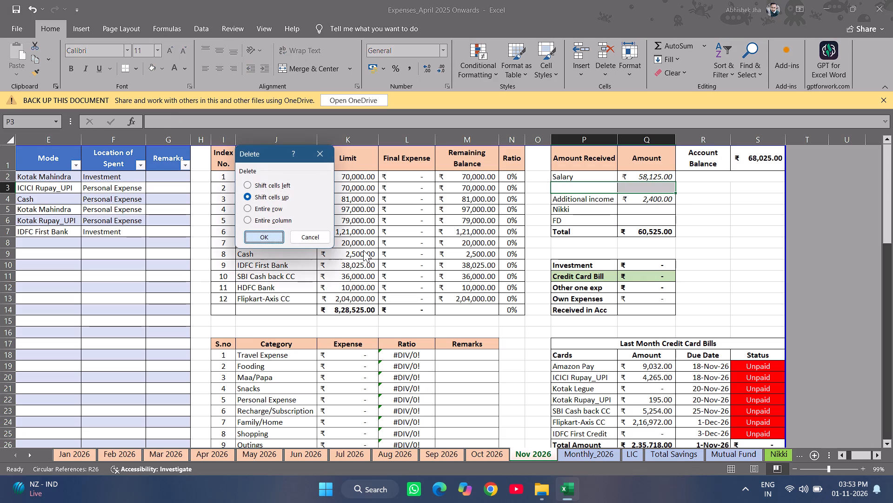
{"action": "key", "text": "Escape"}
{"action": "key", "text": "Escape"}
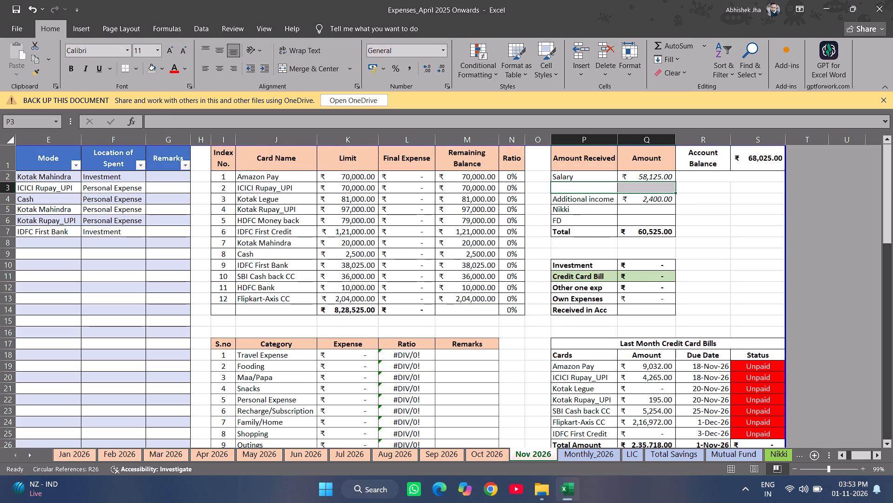
Copy the Additional income, Nikki and FD rows in P4:Q6 up one row to P3, and clear the duplicate FD label in P6.
{"action": "key", "text": "Down"}
{"action": "key", "text": "shift+Right"}
{"action": "key", "text": "shift+Down"}
{"action": "key", "text": "shift+Down"}
{"action": "key", "text": "ctrl+c"}
{"action": "key", "text": "Up"}
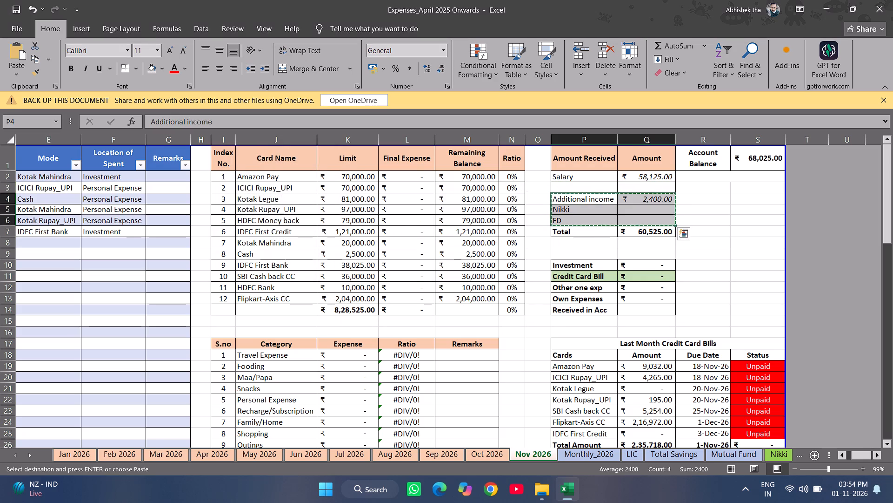
{"action": "key", "text": "ctrl+v"}
{"action": "key", "text": "Down"}
{"action": "key", "text": "Down"}
{"action": "key", "text": "Down"}
{"action": "key", "text": "Delete"}
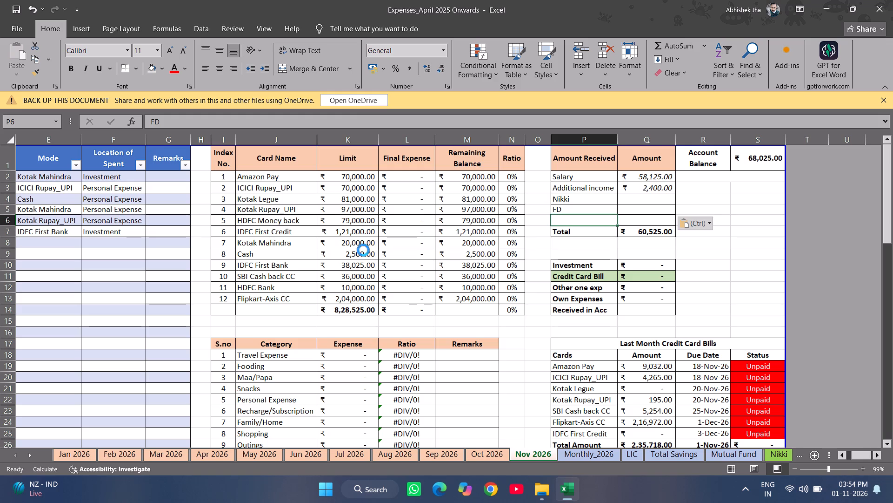
{"action": "key", "text": "Return"}
Clear the Additional income amount in Q3 and save the workbook.
{"action": "key", "text": "Up"}
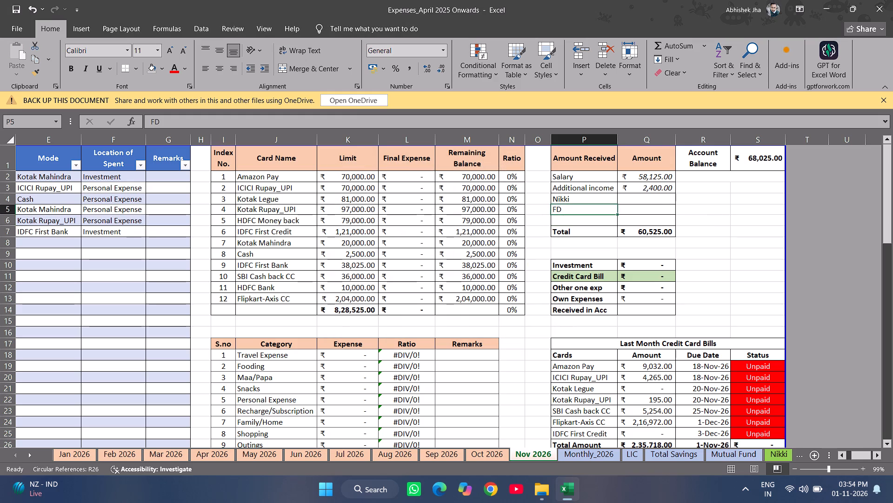
{"action": "key", "text": "Up"}
{"action": "key", "text": "Right"}
{"action": "key", "text": "Up"}
{"action": "key", "text": "Delete"}
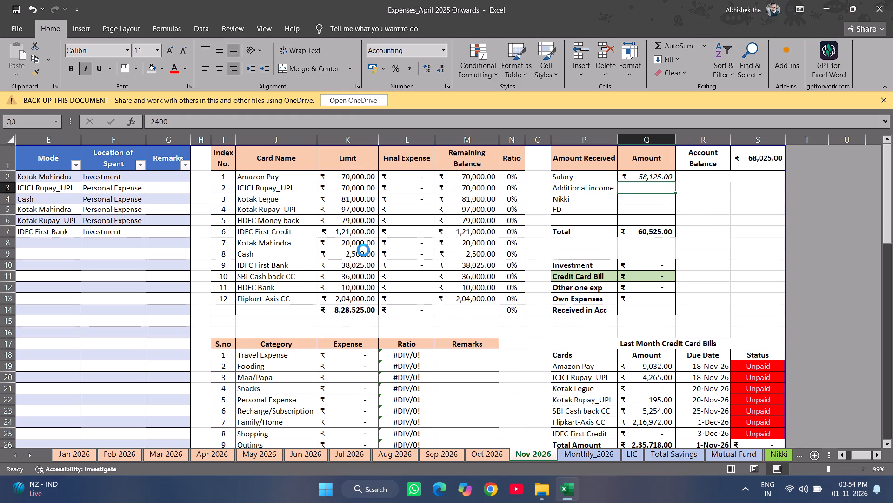
{"action": "key", "text": "ctrl+s"}
{"action": "key", "text": "Right"}
{"action": "key", "text": "Right"}
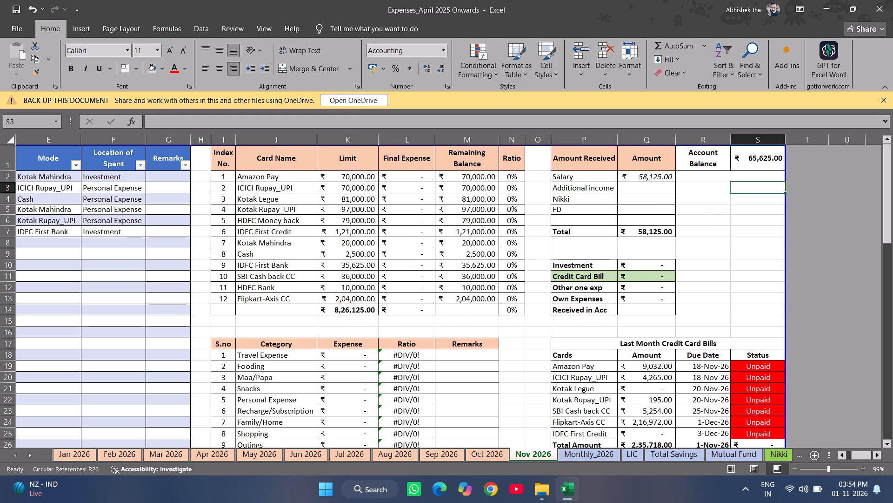
Inspect the Account Balance formula in S1 without changing it, and save the workbook.
{"action": "key", "text": "Up"}
{"action": "key", "text": "Up"}
{"action": "key", "text": "F2"}
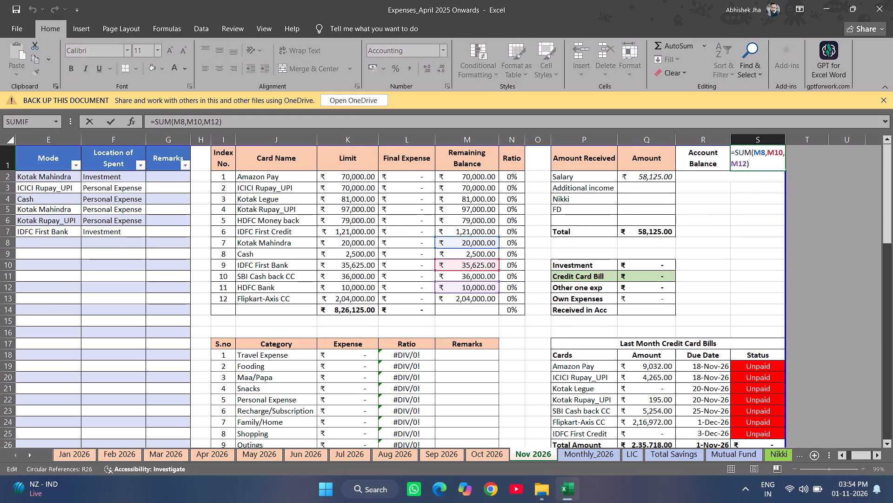
{"action": "key", "text": "Escape"}
{"action": "key", "text": "ctrl+s"}
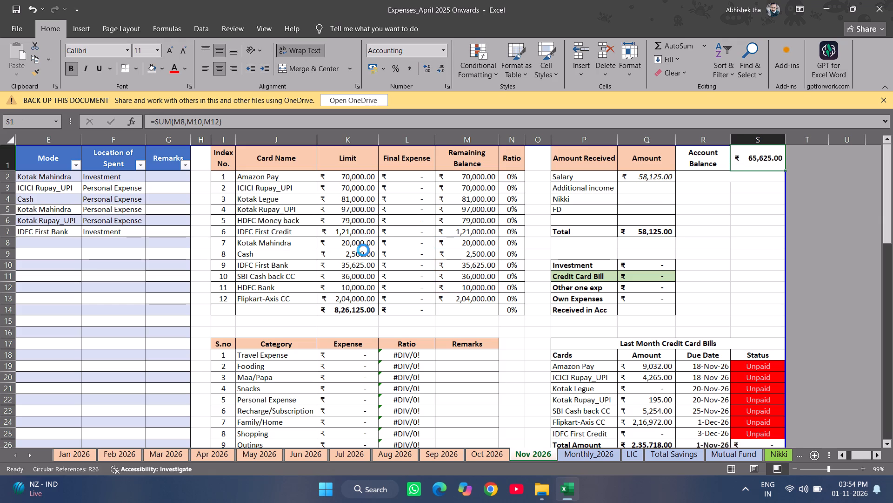
Check the Total Expenses formula in C74 at the bottom of the expense table, and save the workbook.
{"action": "scroll", "coordinate": [363, 250], "scroll_direction": "right", "scroll_amount": 7}
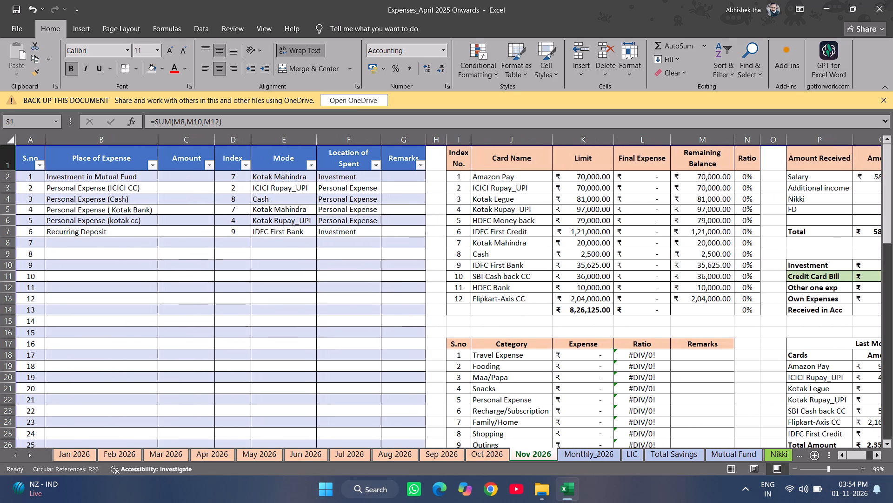
{"action": "scroll", "coordinate": [363, 250], "scroll_direction": "down", "scroll_amount": 10}
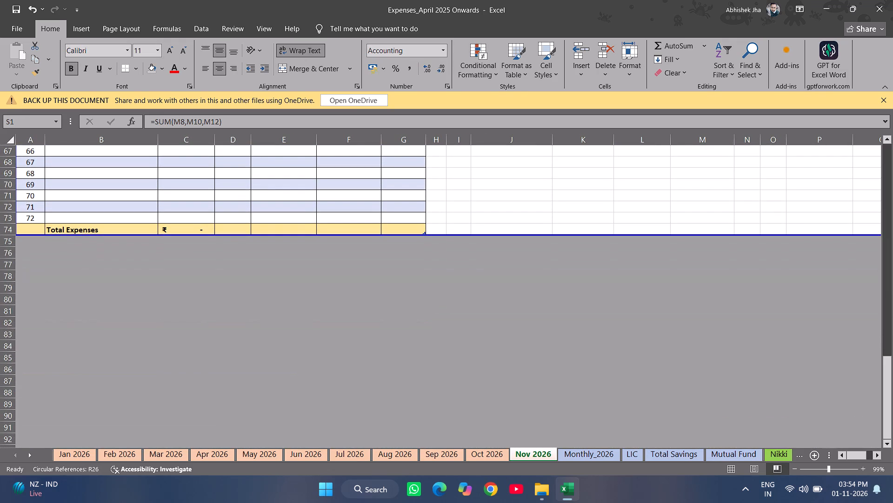
{"action": "double_click", "coordinate": [195, 230]}
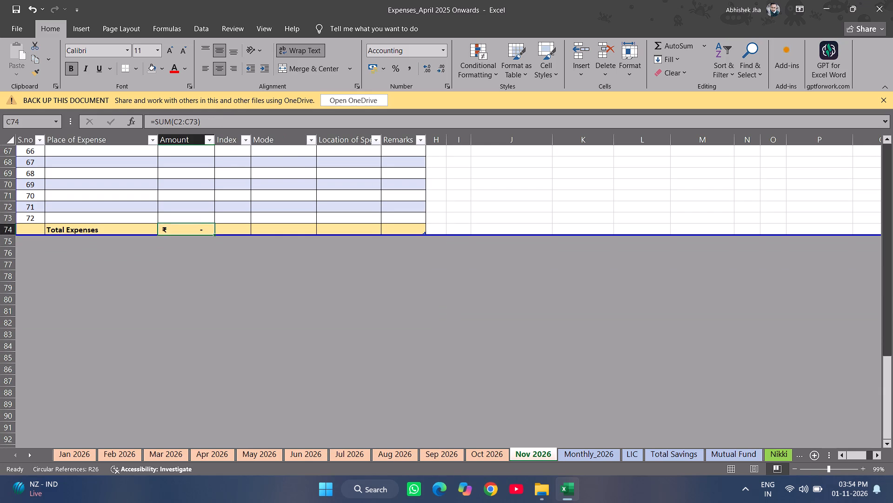
{"action": "key", "text": "Return"}
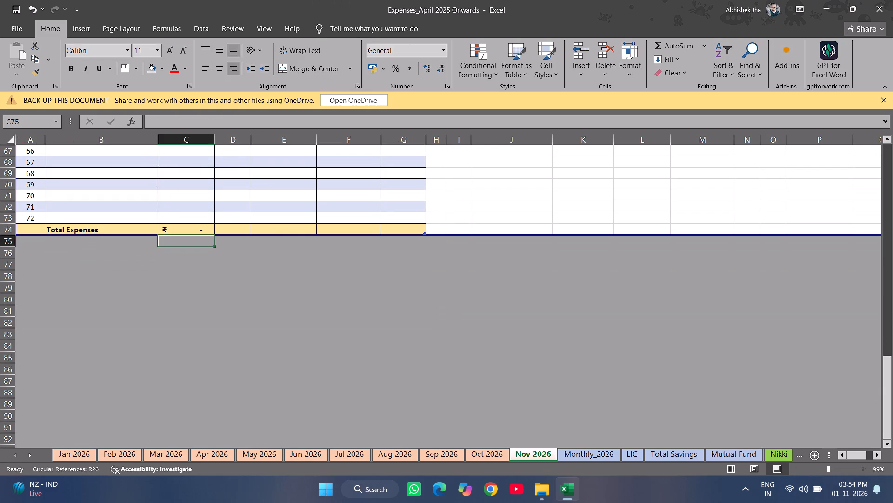
{"action": "key", "text": "ctrl+s"}
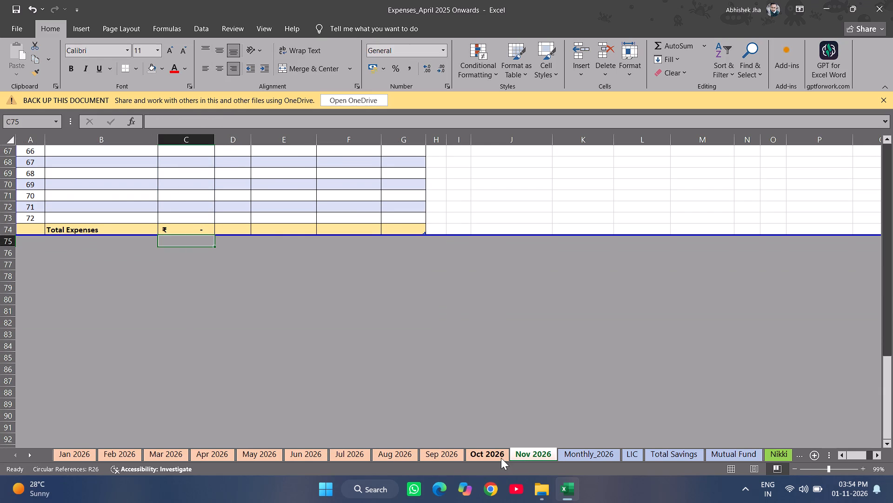
Review the Oct 2026 sheet's expense entries, category summary, card limits and last month's credit card bills.
{"action": "left_click", "coordinate": [501, 458]}
{"action": "left_click", "coordinate": [501, 458]}
{"action": "scroll", "coordinate": [210, 180], "scroll_direction": "up", "scroll_amount": 1}
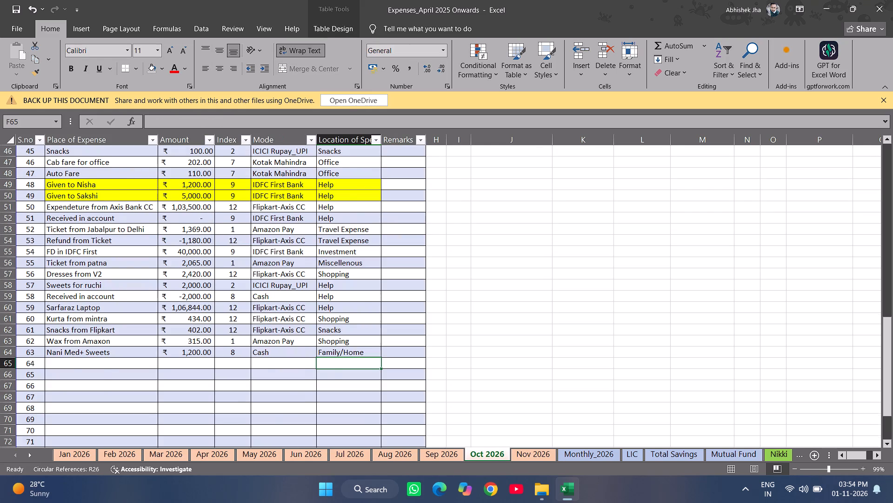
{"action": "scroll", "coordinate": [210, 180], "scroll_direction": "up", "scroll_amount": 5}
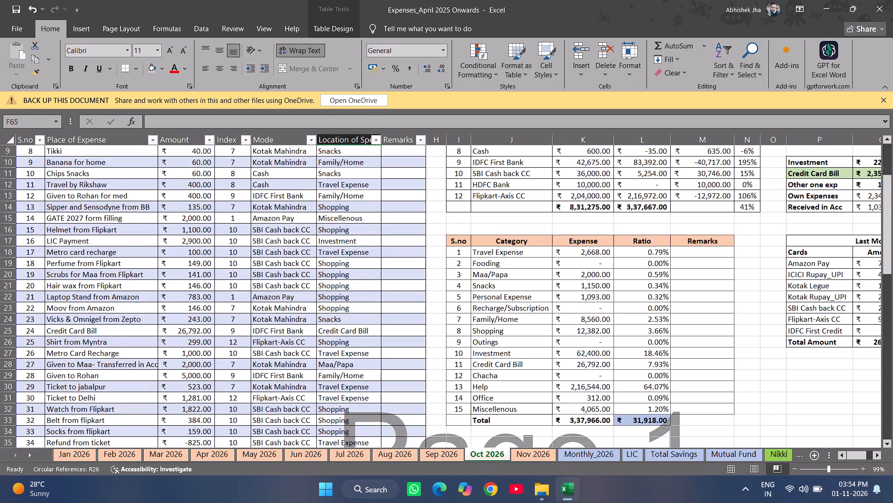
{"action": "scroll", "coordinate": [210, 180], "scroll_direction": "up", "scroll_amount": 2}
{"action": "scroll", "coordinate": [209, 151], "scroll_direction": "down", "scroll_amount": 7}
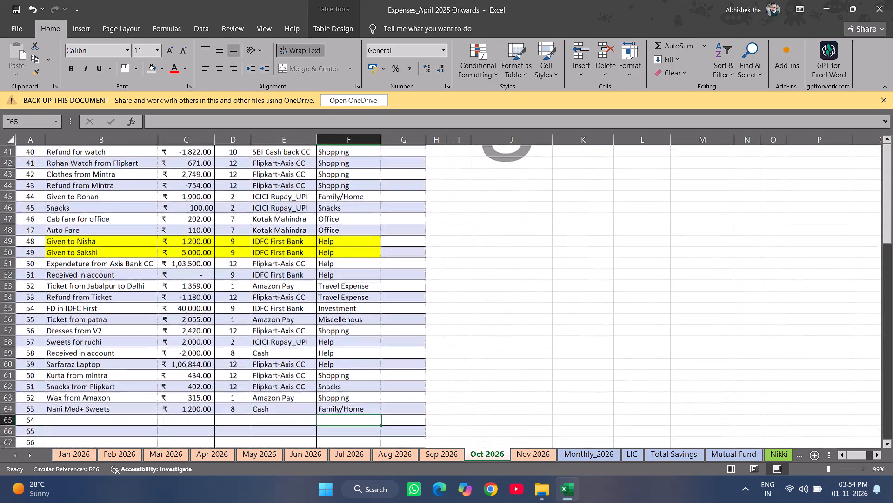
{"action": "scroll", "coordinate": [209, 151], "scroll_direction": "up", "scroll_amount": 1}
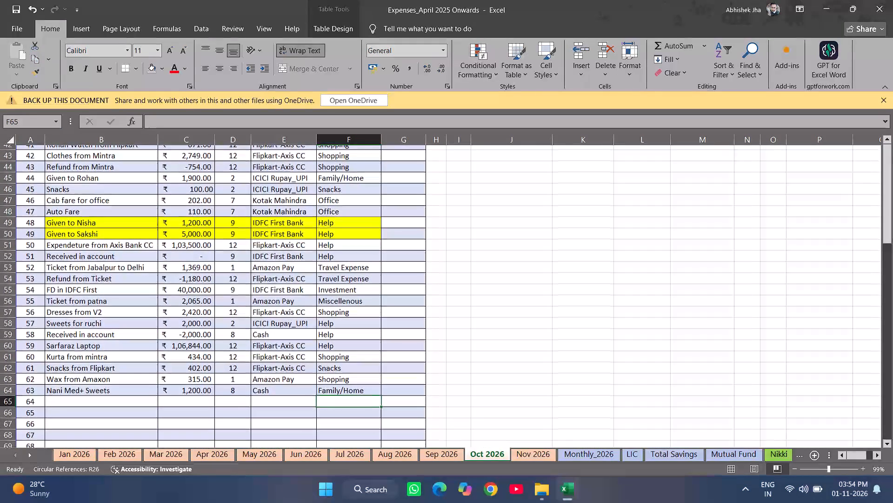
{"action": "scroll", "coordinate": [209, 151], "scroll_direction": "up", "scroll_amount": 2}
{"action": "scroll", "coordinate": [209, 151], "scroll_direction": "left", "scroll_amount": 3}
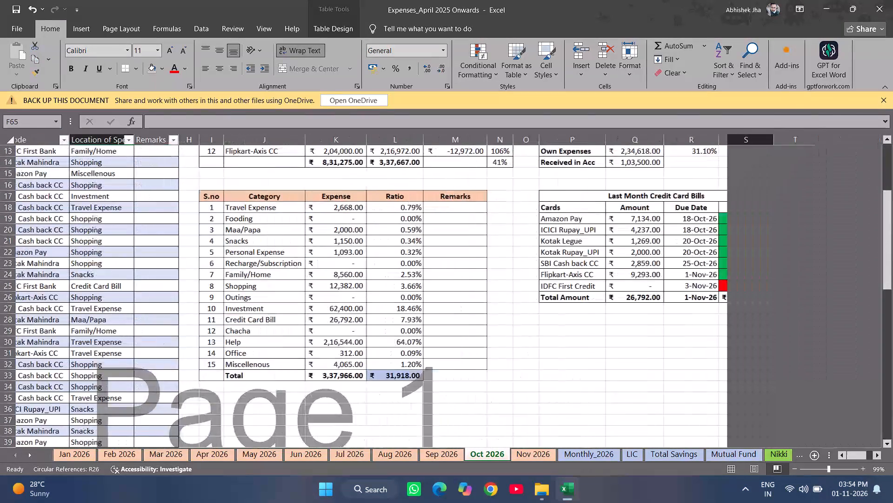
{"action": "scroll", "coordinate": [209, 151], "scroll_direction": "right", "scroll_amount": 6}
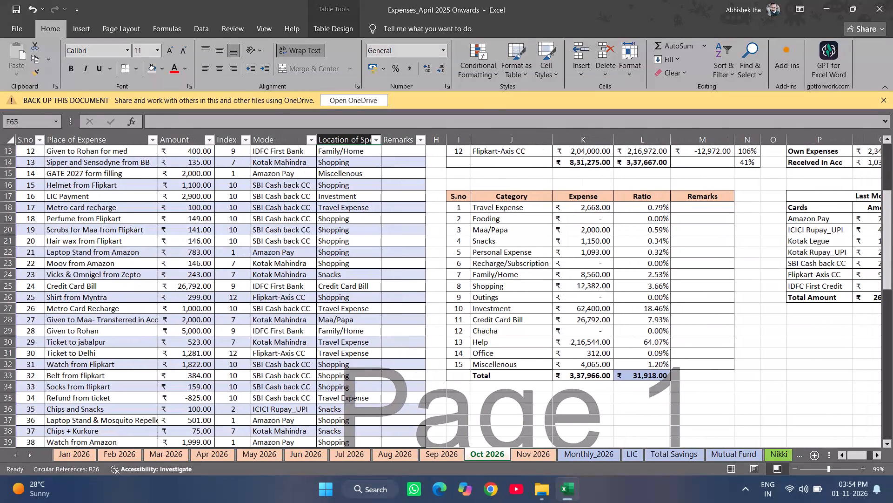
{"action": "scroll", "coordinate": [209, 151], "scroll_direction": "up", "scroll_amount": 2}
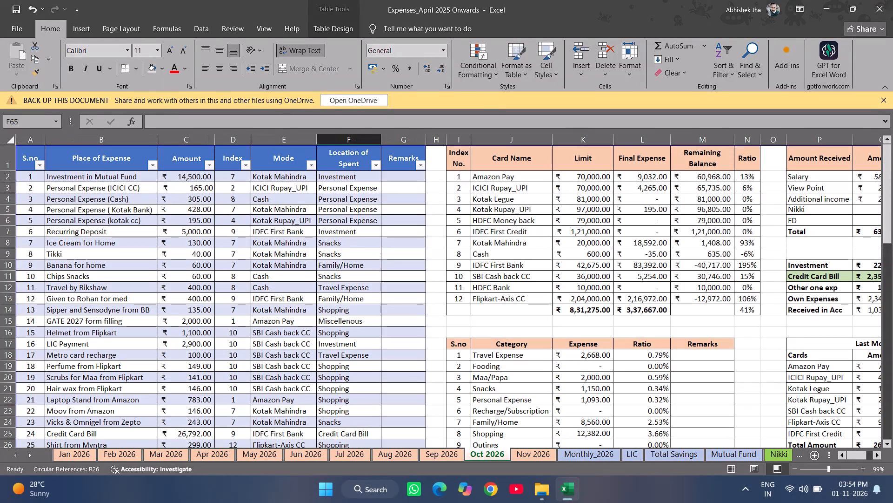
Compare the top of the Nov 2026 sheet with the Sep 2026 category and credit card bill tables, and return to Oct 2026.
{"action": "left_click", "coordinate": [525, 451]}
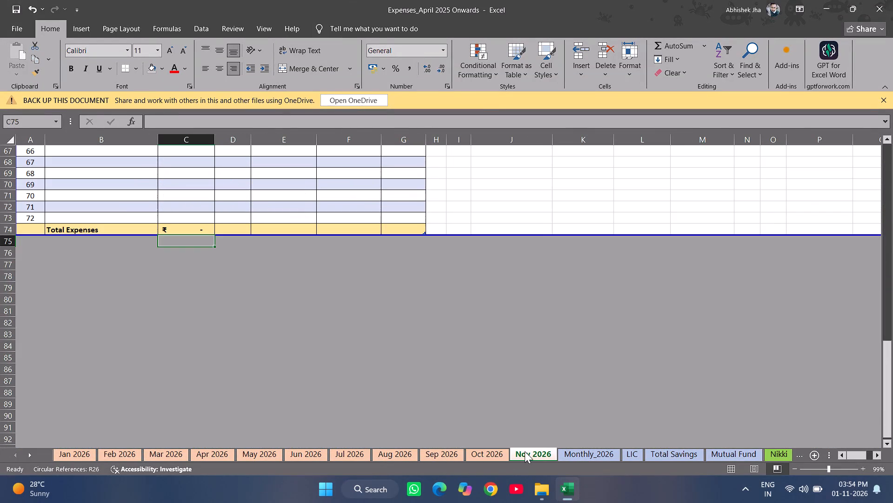
{"action": "scroll", "coordinate": [318, 274], "scroll_direction": "up", "scroll_amount": 7}
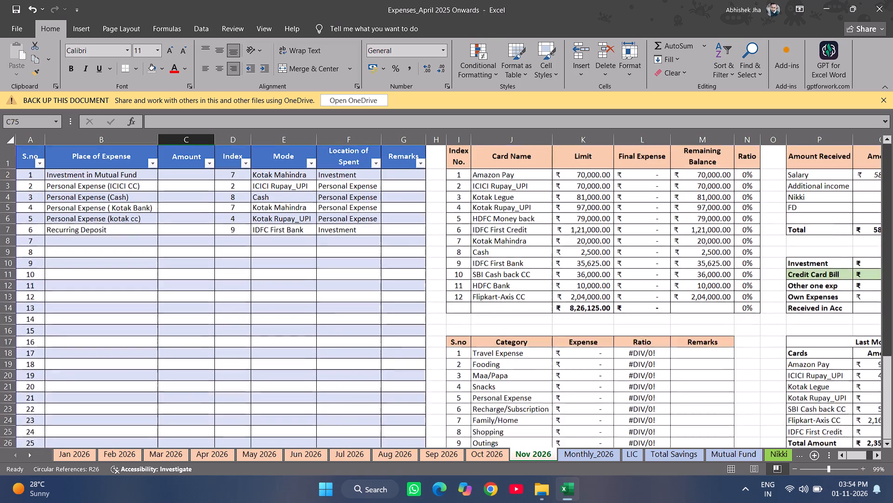
{"action": "scroll", "coordinate": [318, 274], "scroll_direction": "right", "scroll_amount": 3}
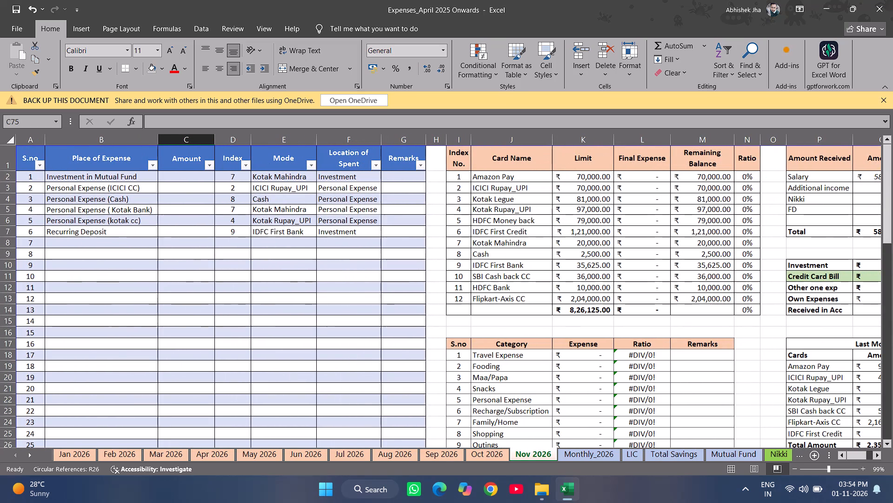
{"action": "left_click", "coordinate": [436, 455]}
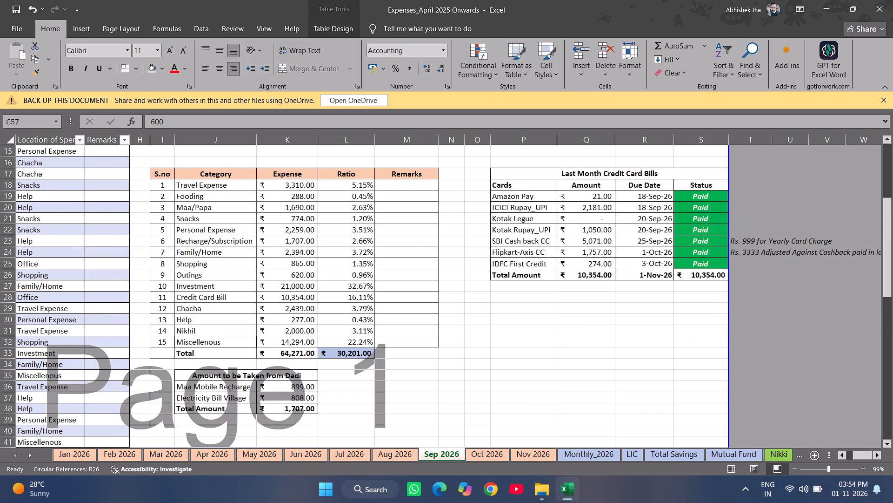
{"action": "scroll", "coordinate": [311, 351], "scroll_direction": "right", "scroll_amount": 3}
{"action": "scroll", "coordinate": [311, 351], "scroll_direction": "left", "scroll_amount": 2}
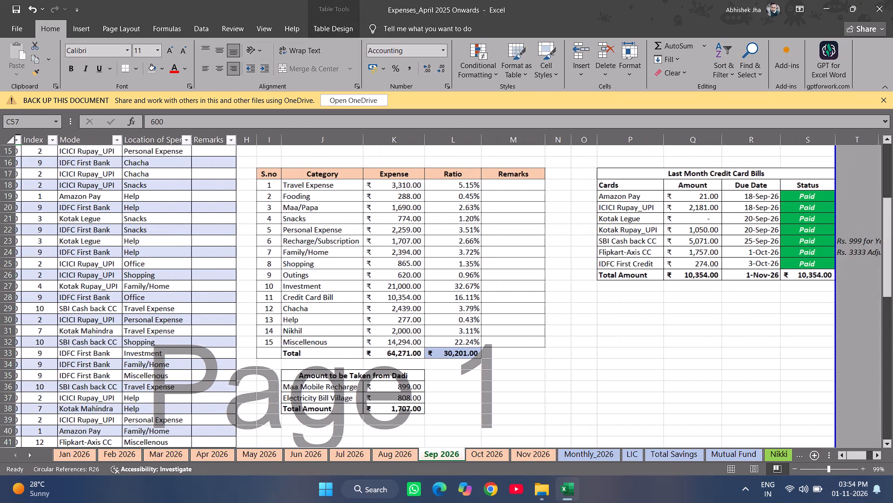
{"action": "scroll", "coordinate": [311, 351], "scroll_direction": "left", "scroll_amount": 1}
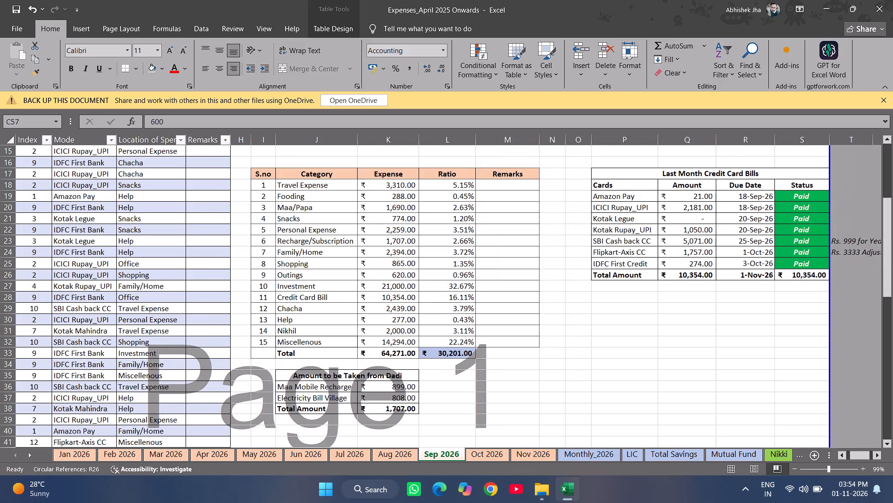
{"action": "left_click", "coordinate": [485, 459]}
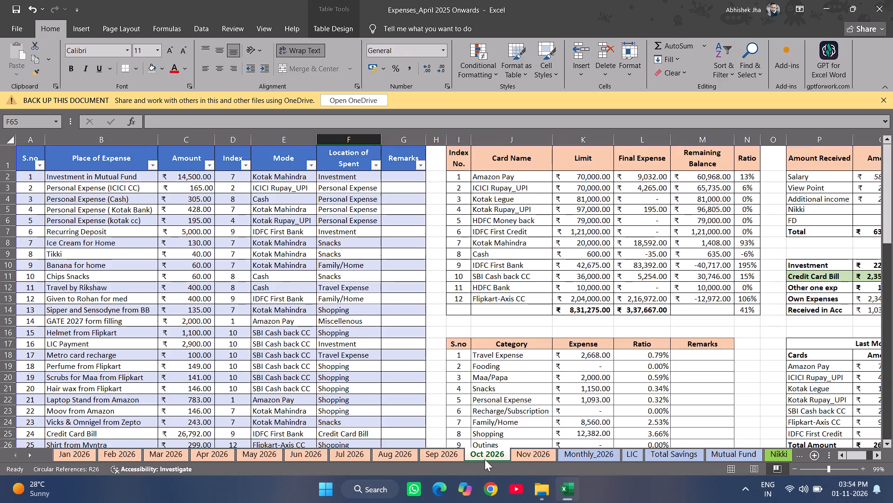
{"action": "scroll", "coordinate": [579, 306], "scroll_direction": "up", "scroll_amount": 2}
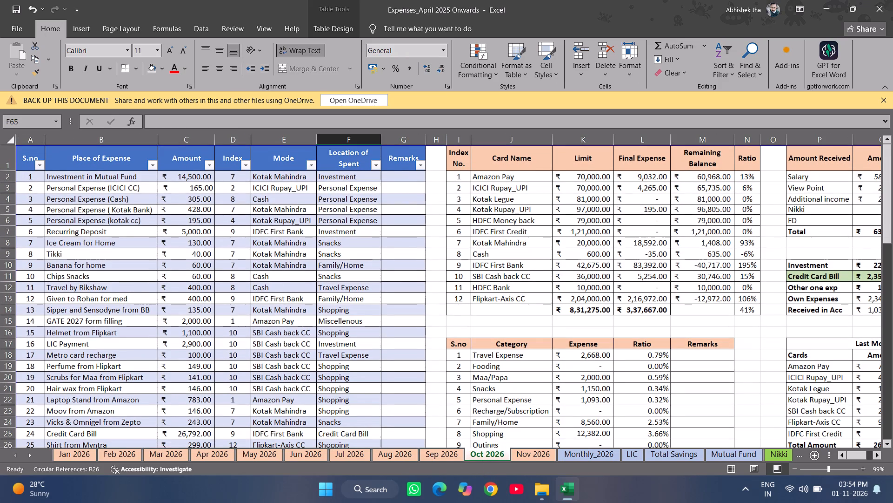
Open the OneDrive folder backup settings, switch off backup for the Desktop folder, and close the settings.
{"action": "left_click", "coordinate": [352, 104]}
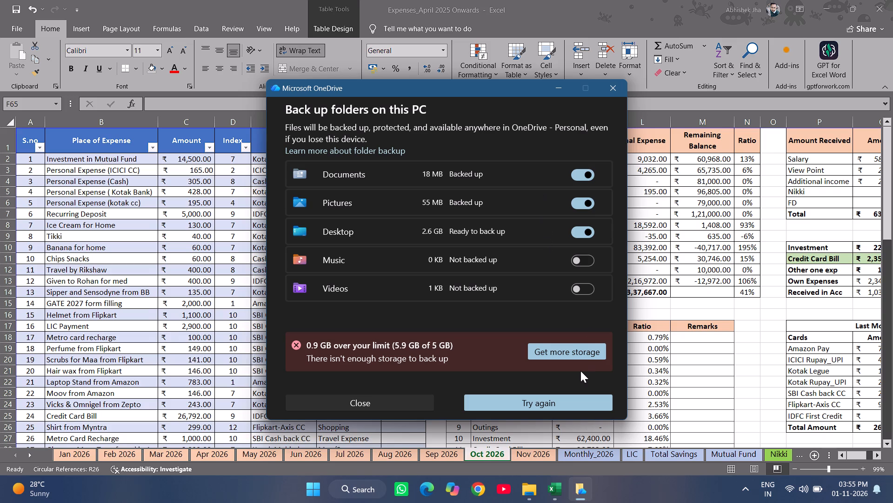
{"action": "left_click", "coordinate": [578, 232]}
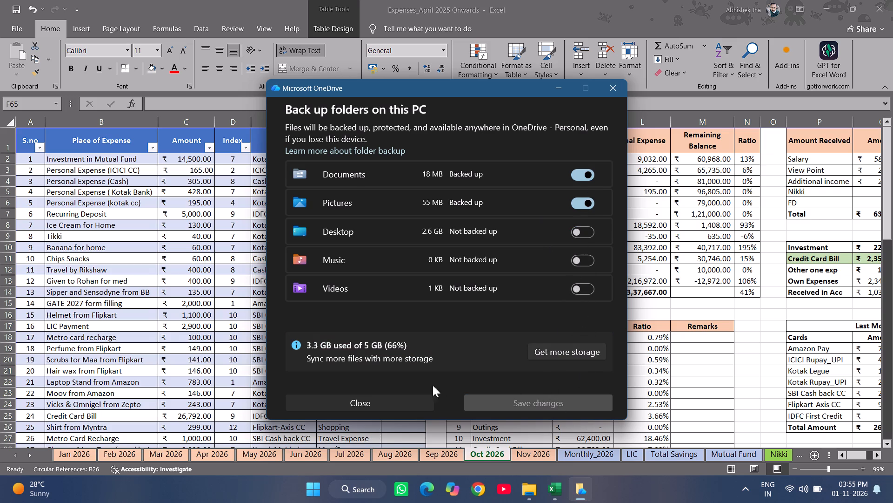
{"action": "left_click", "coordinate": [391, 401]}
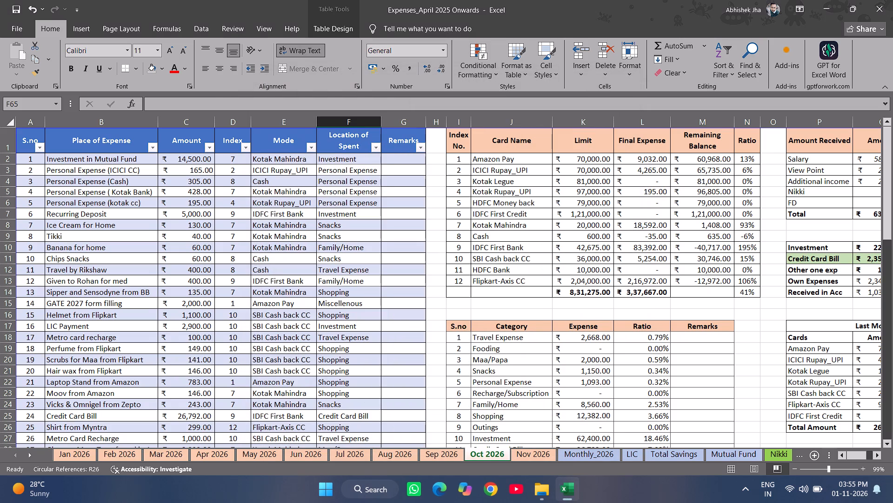
Examine the Oct 2026 expense entries down to the Total Expenses row, and go back up to the category summary.
{"action": "scroll", "coordinate": [309, 236], "scroll_direction": "right", "scroll_amount": 4}
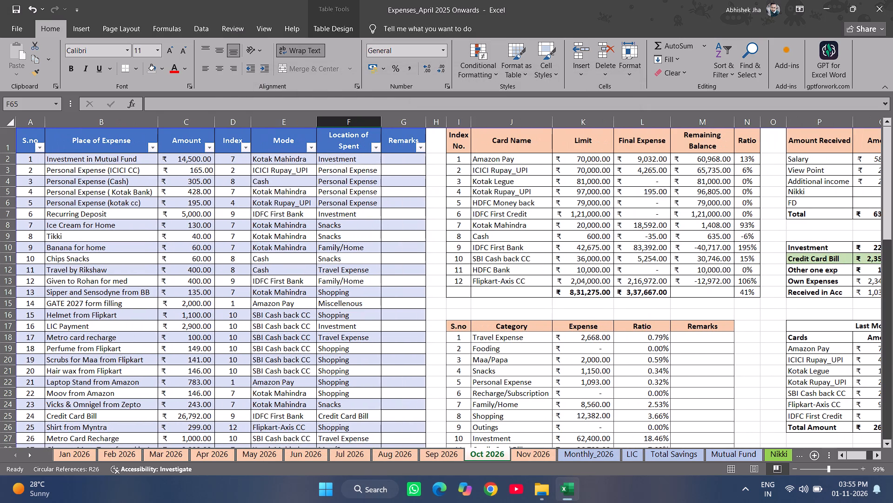
{"action": "scroll", "coordinate": [309, 236], "scroll_direction": "down", "scroll_amount": 6}
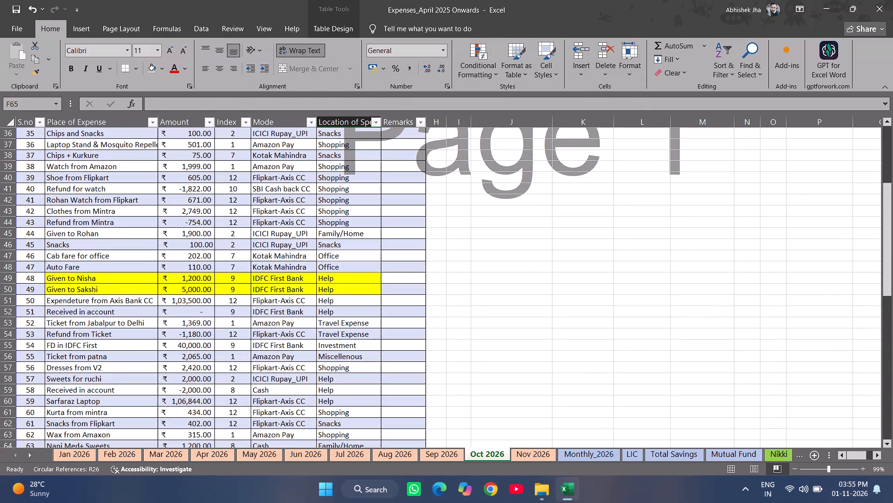
{"action": "scroll", "coordinate": [309, 236], "scroll_direction": "down", "scroll_amount": 2}
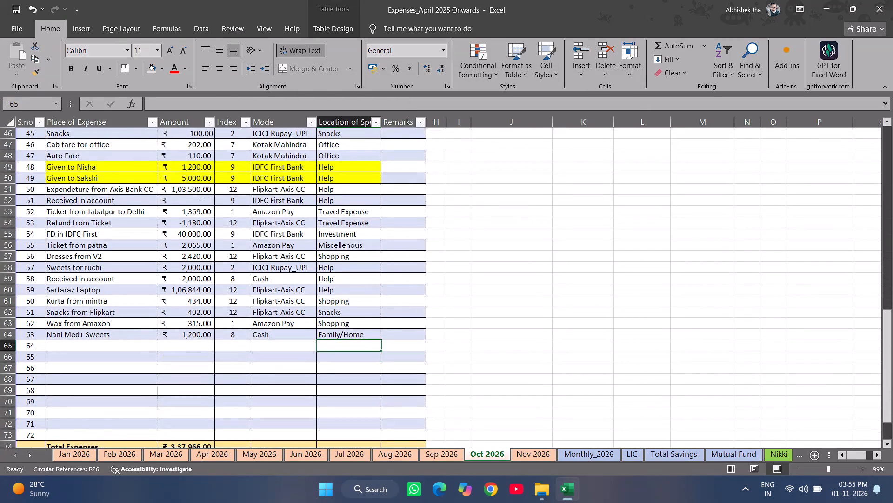
{"action": "scroll", "coordinate": [309, 236], "scroll_direction": "down", "scroll_amount": 2}
{"action": "scroll", "coordinate": [309, 236], "scroll_direction": "up", "scroll_amount": 1}
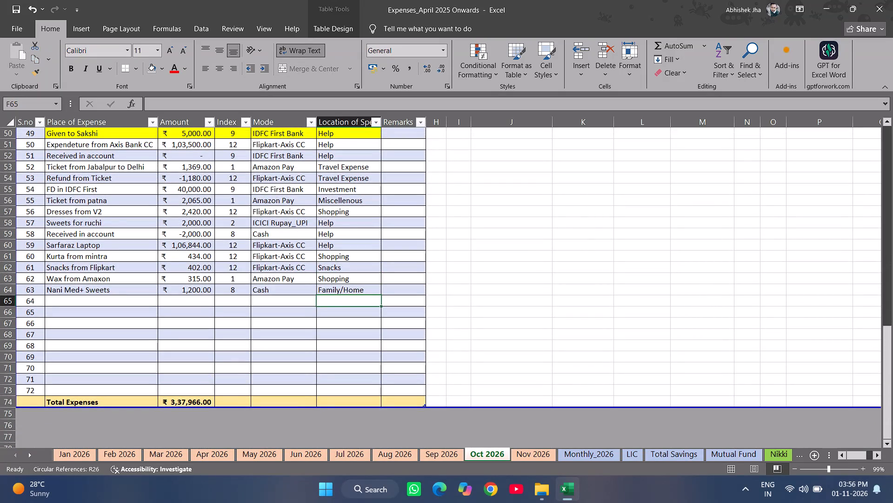
{"action": "scroll", "coordinate": [309, 236], "scroll_direction": "up", "scroll_amount": 6}
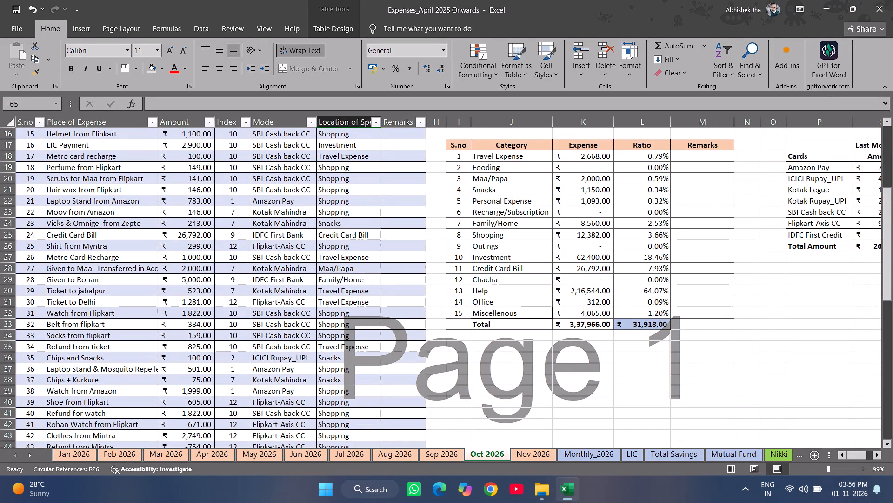
Inspect the Office category's expense formula in K31 and look over the Oct 2026 expense entries it sums.
{"action": "double_click", "coordinate": [586, 302]}
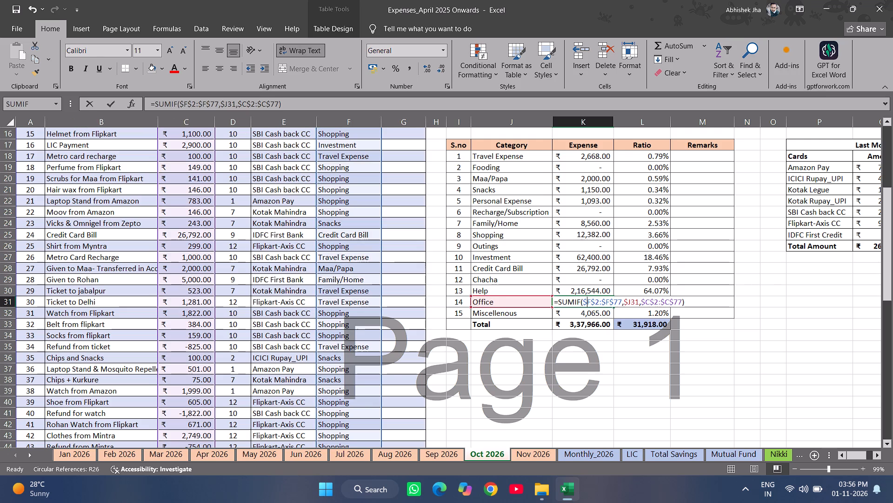
{"action": "key", "text": "Escape"}
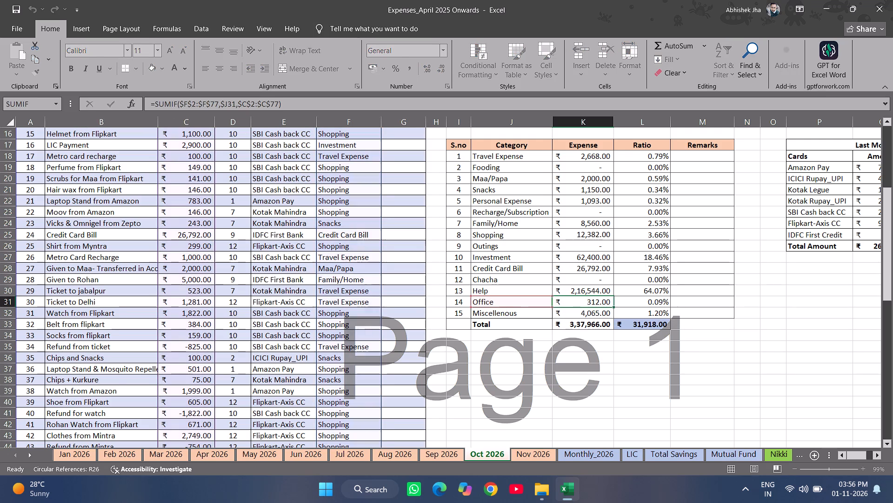
{"action": "scroll", "coordinate": [352, 298], "scroll_direction": "down", "scroll_amount": 4}
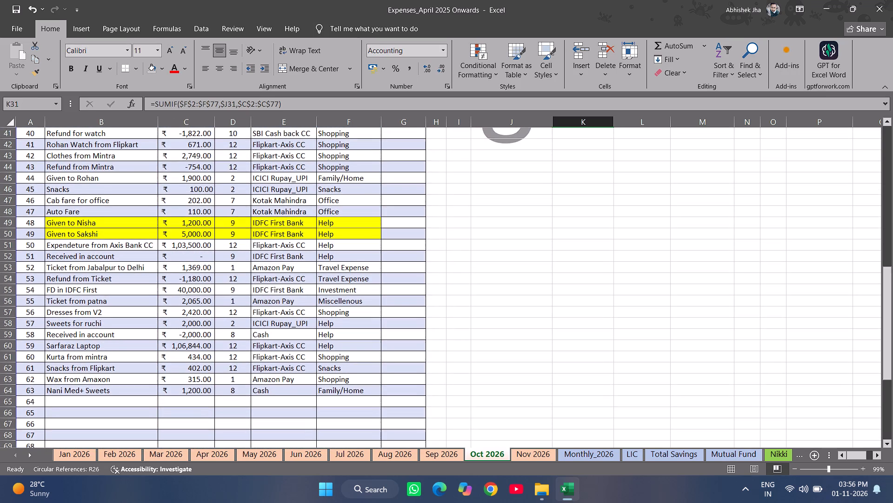
{"action": "scroll", "coordinate": [352, 298], "scroll_direction": "up", "scroll_amount": 3}
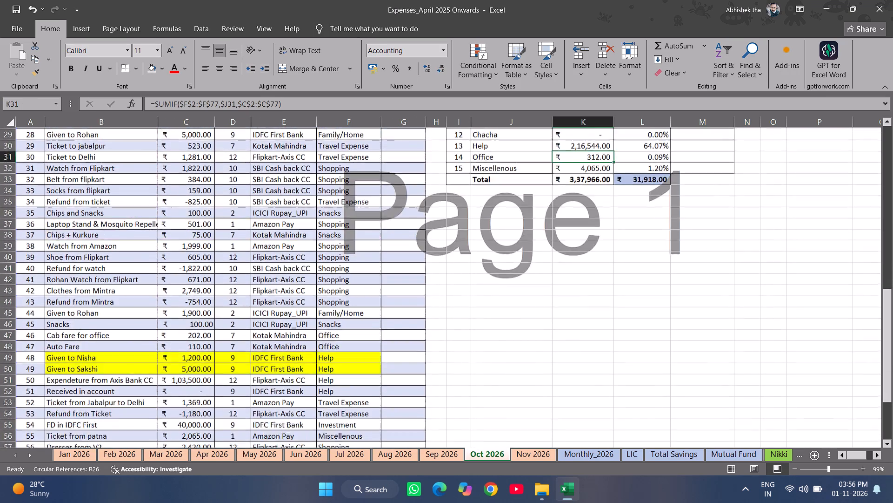
{"action": "scroll", "coordinate": [352, 298], "scroll_direction": "up", "scroll_amount": 2}
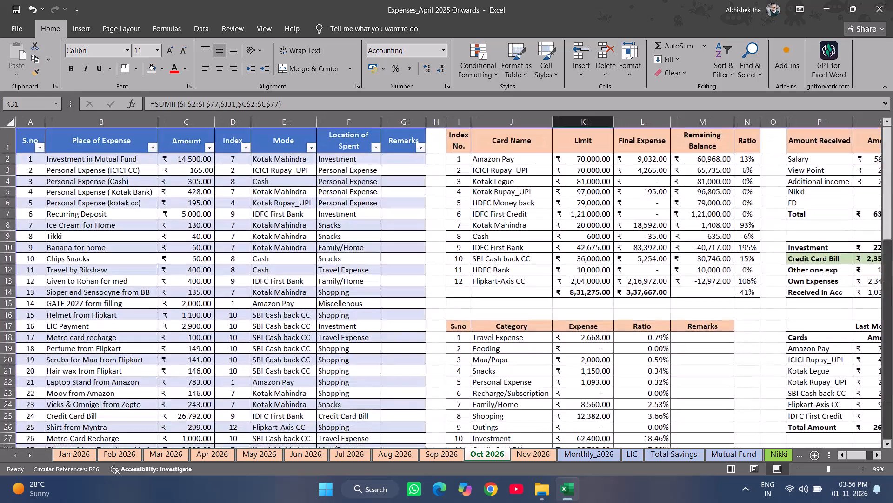
Save the Expenses_April 2025 Onwards workbook and close it.
{"action": "key", "text": "ctrl+s"}
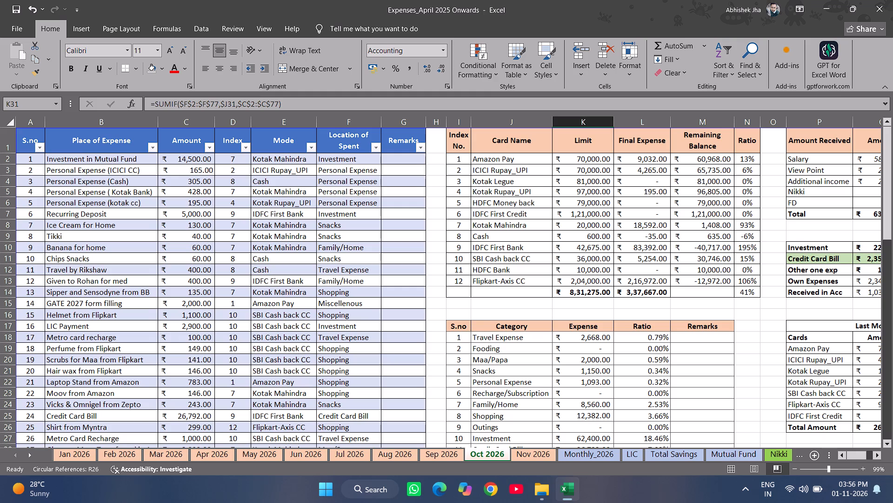
{"action": "left_click", "coordinate": [892, 0]}
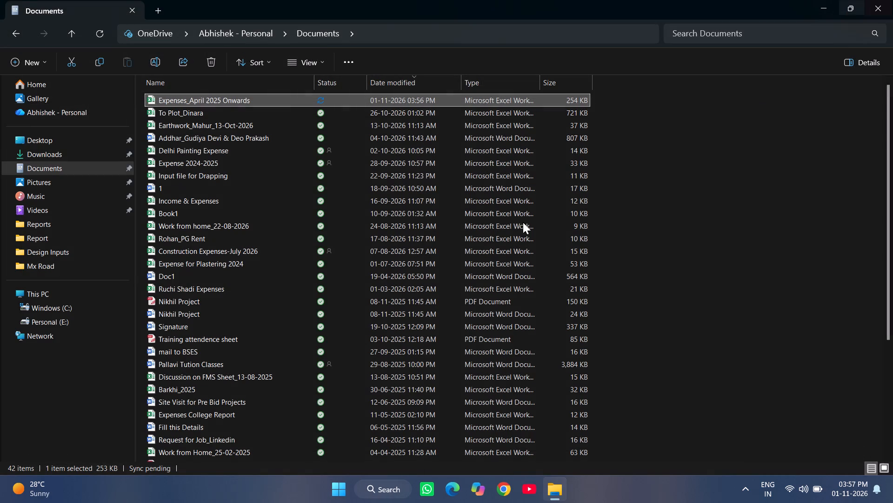
Open the Book1 workbook from the Documents folder, look over its dollar-to-rupee price table, and close it.
{"action": "double_click", "coordinate": [412, 209]}
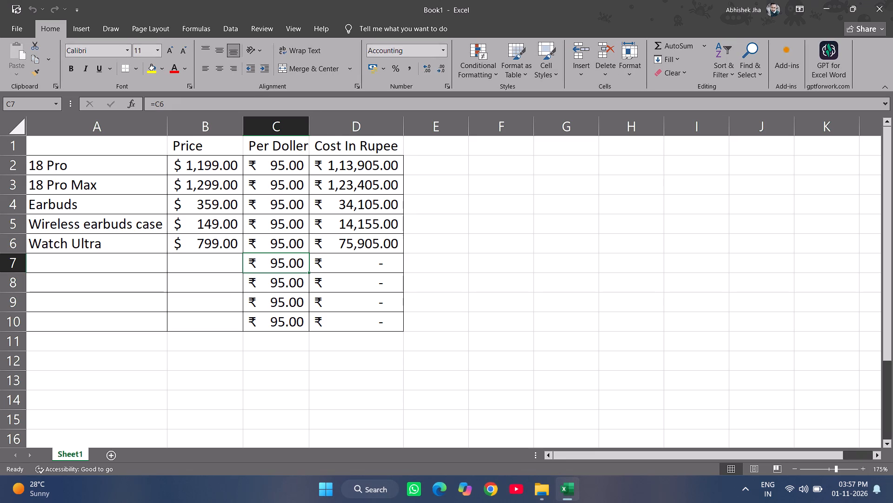
{"action": "scroll", "coordinate": [412, 209], "scroll_direction": "up", "scroll_amount": 1}
{"action": "left_click", "coordinate": [892, 0]}
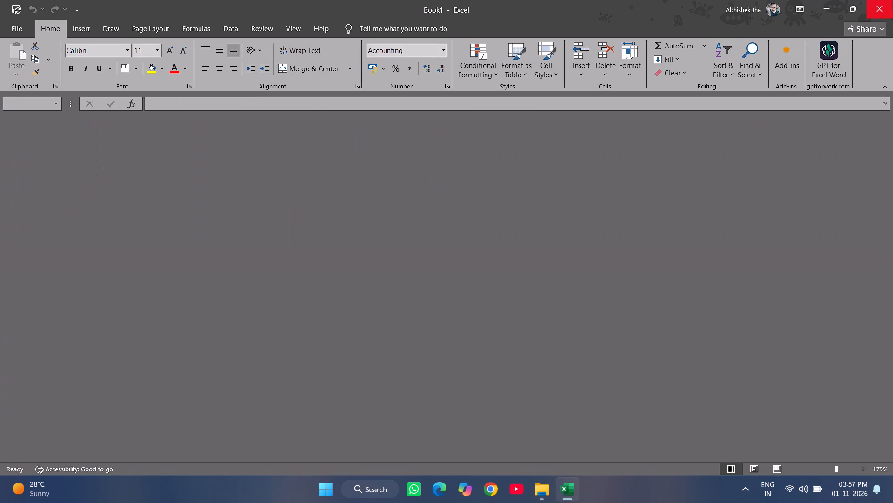
Select the To Plot_Dinara workbook in the Documents folder and open it in Excel.
{"action": "key", "text": "Down"}
{"action": "key", "text": "Down"}
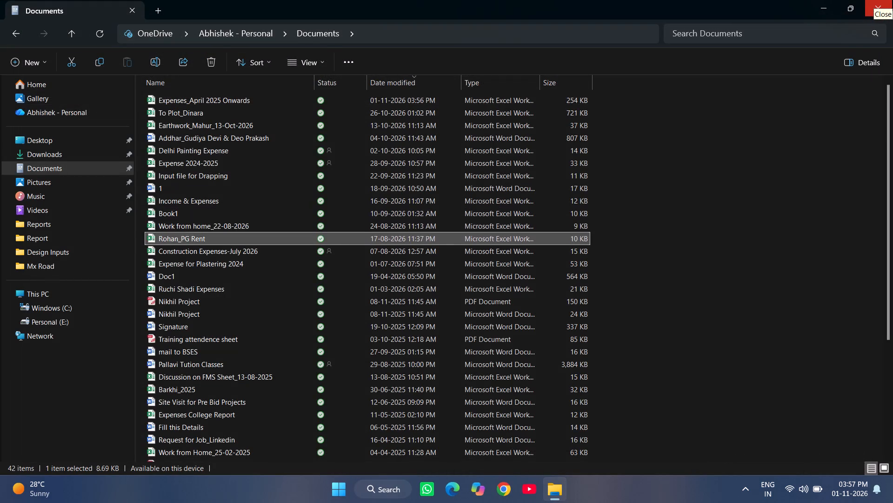
{"action": "key", "text": "Up"}
{"action": "key", "text": "Up"}
{"action": "key", "text": "Up"}
{"action": "key", "text": "Up"}
{"action": "key", "text": "Down"}
{"action": "key", "text": "Up"}
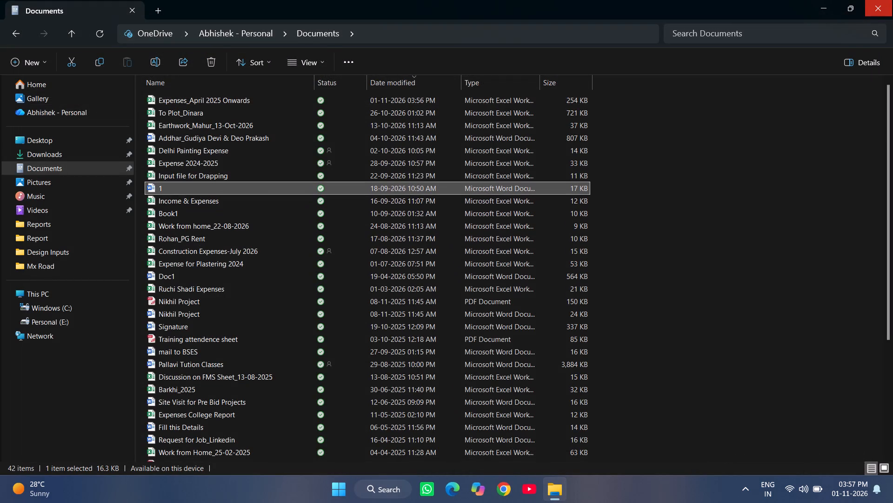
{"action": "key", "text": "Down"}
{"action": "key", "text": "Up"}
{"action": "key", "text": "Up"}
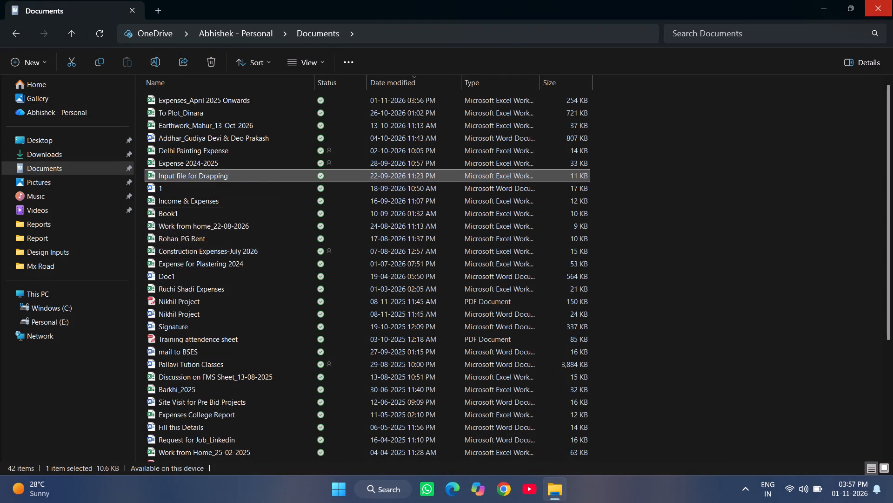
{"action": "key", "text": "Up"}
{"action": "key", "text": "Up"}
{"action": "key", "text": "Up"}
{"action": "key", "text": "Up"}
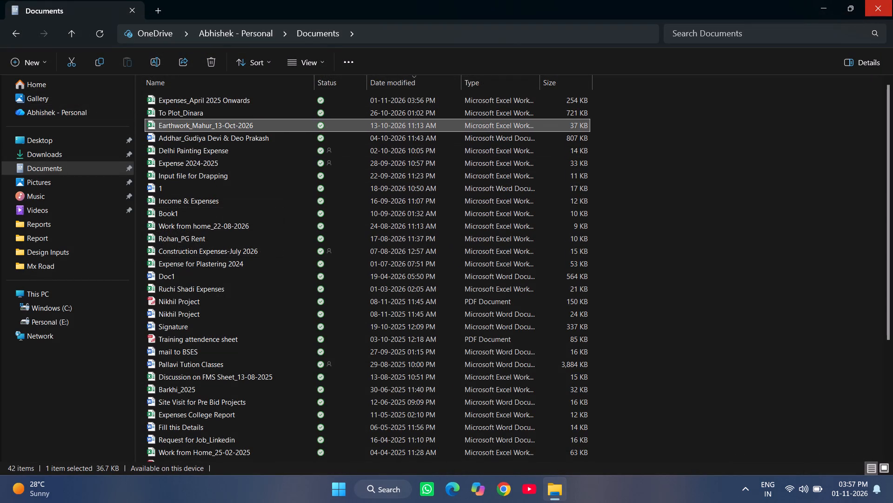
{"action": "key", "text": "Up"}
{"action": "key", "text": "Down"}
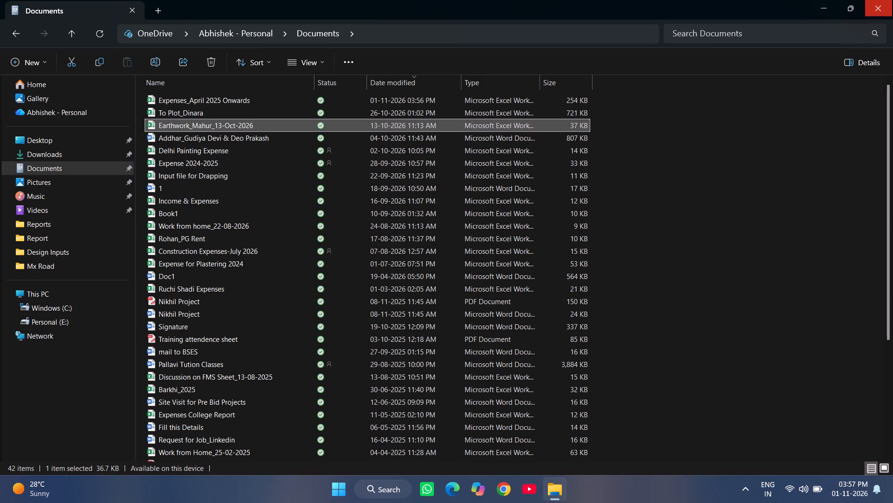
{"action": "key", "text": "Up"}
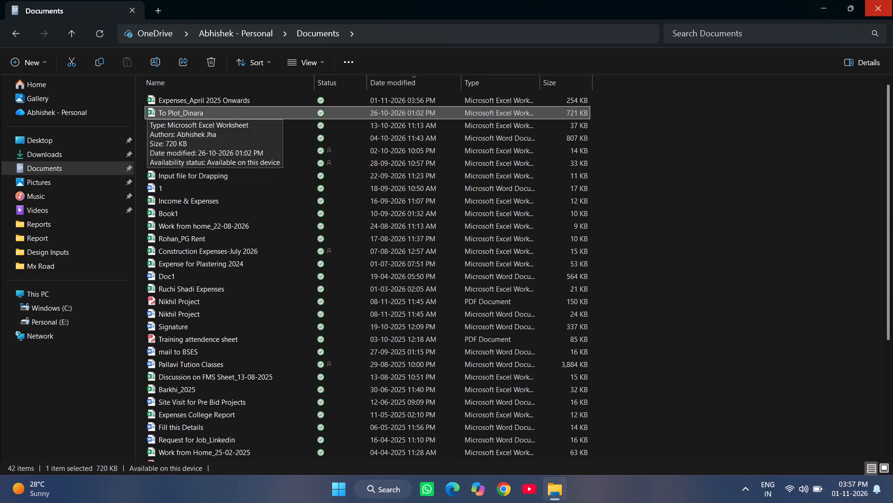
{"action": "key", "text": "Return"}
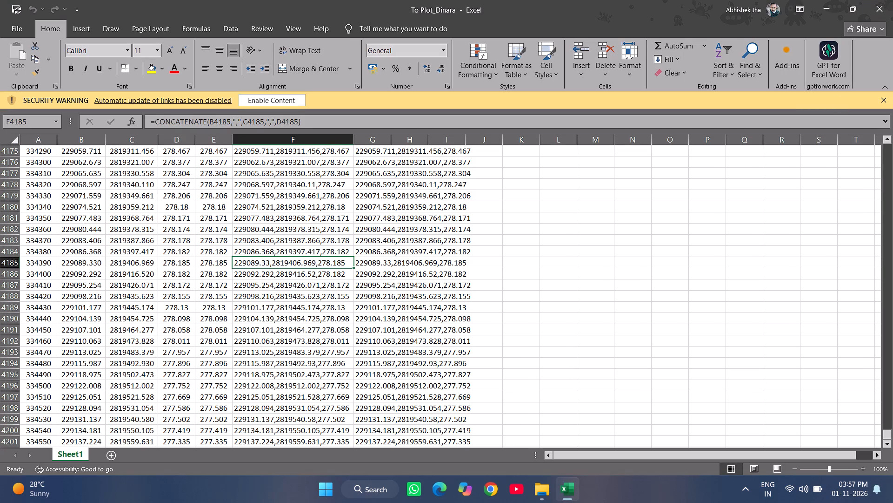
Look over the coordinate rows of the To Plot_Dinara workbook up to the header row, and close the workbook.
{"action": "scroll", "coordinate": [340, 315], "scroll_direction": "up", "scroll_amount": 20}
{"action": "scroll", "coordinate": [340, 315], "scroll_direction": "up", "scroll_amount": 13}
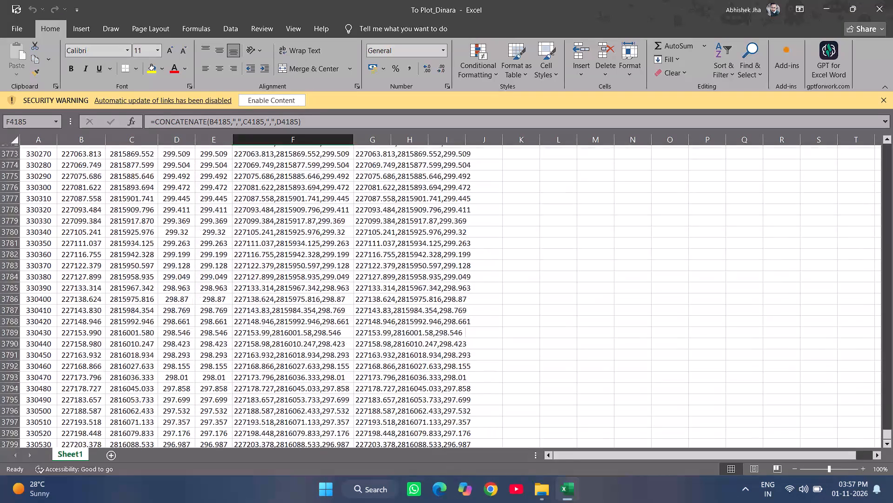
{"action": "scroll", "coordinate": [340, 315], "scroll_direction": "up", "scroll_amount": 20}
{"action": "scroll", "coordinate": [340, 315], "scroll_direction": "up", "scroll_amount": 18}
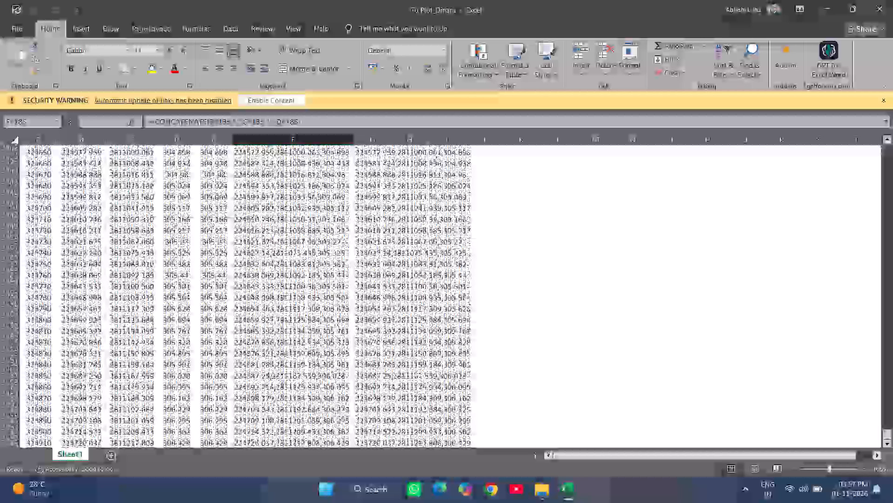
{"action": "scroll", "coordinate": [340, 315], "scroll_direction": "up", "scroll_amount": 11}
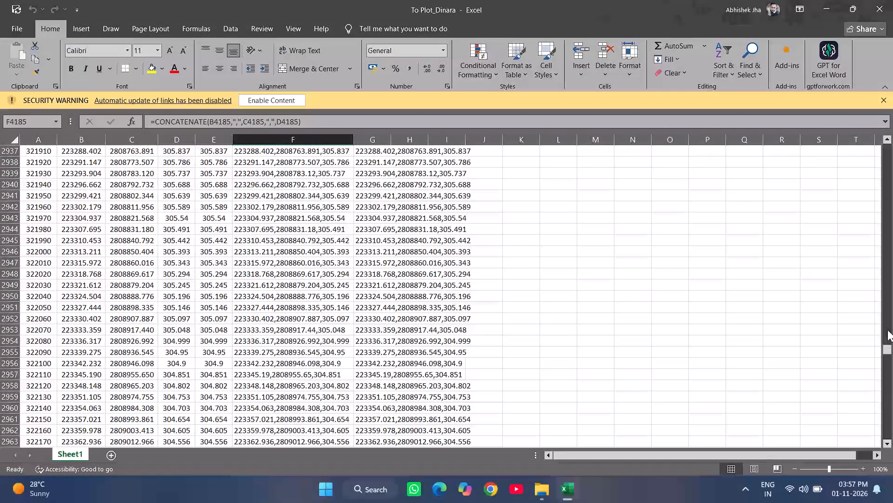
{"action": "left_click_drag", "start_coordinate": [885, 347], "coordinate": [878, 166]}
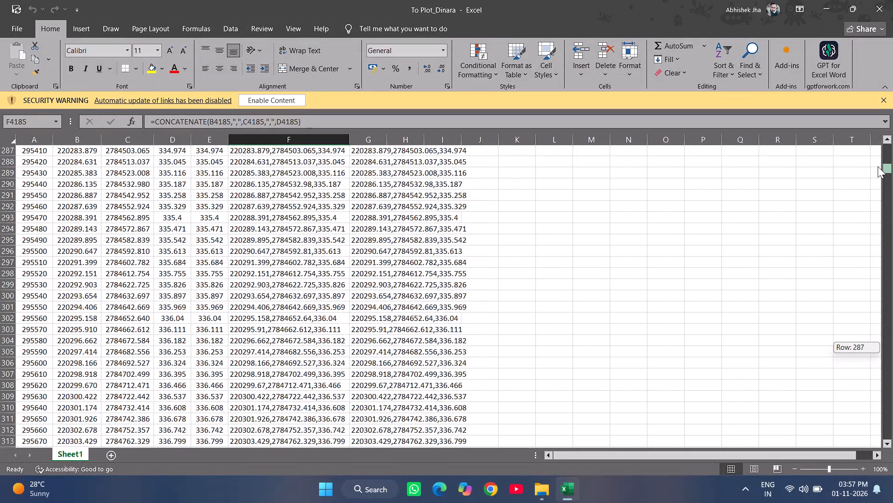
{"action": "left_click_drag", "start_coordinate": [878, 166], "coordinate": [880, 119]}
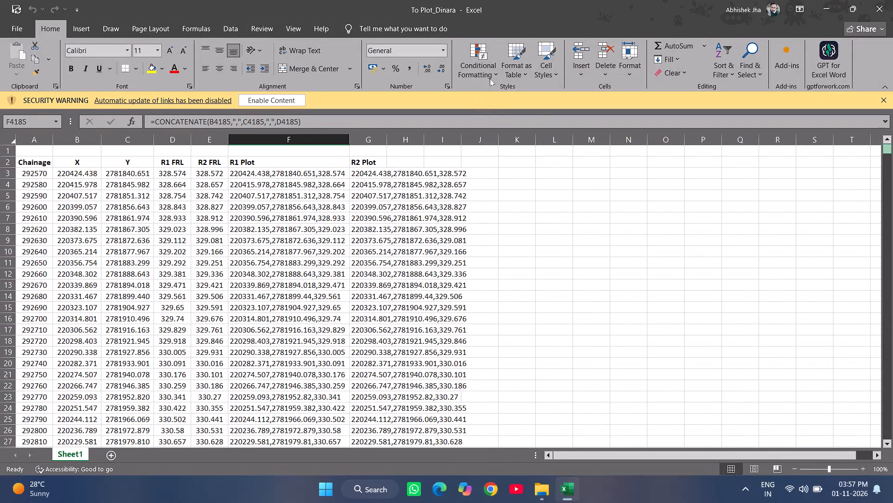
{"action": "left_click", "coordinate": [892, 0]}
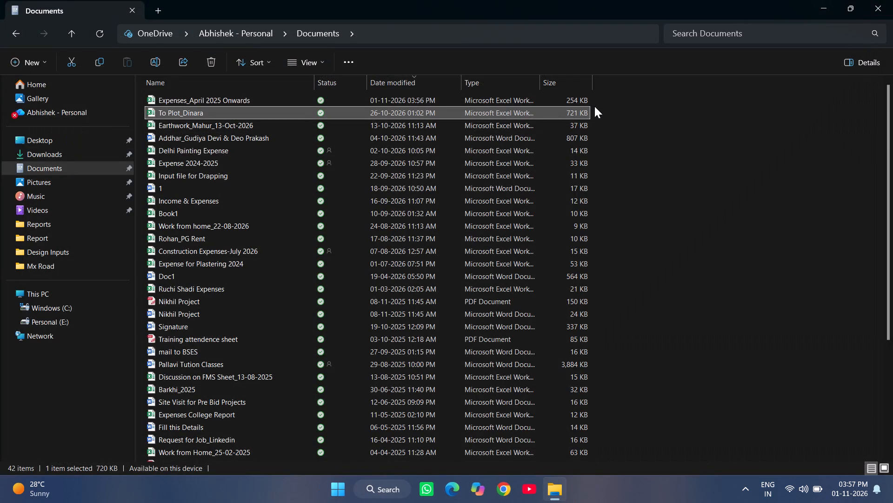
Delete the My Vehicle Tracking Data folder from the Documents folder.
{"action": "scroll", "coordinate": [389, 171], "scroll_direction": "up", "scroll_amount": 2}
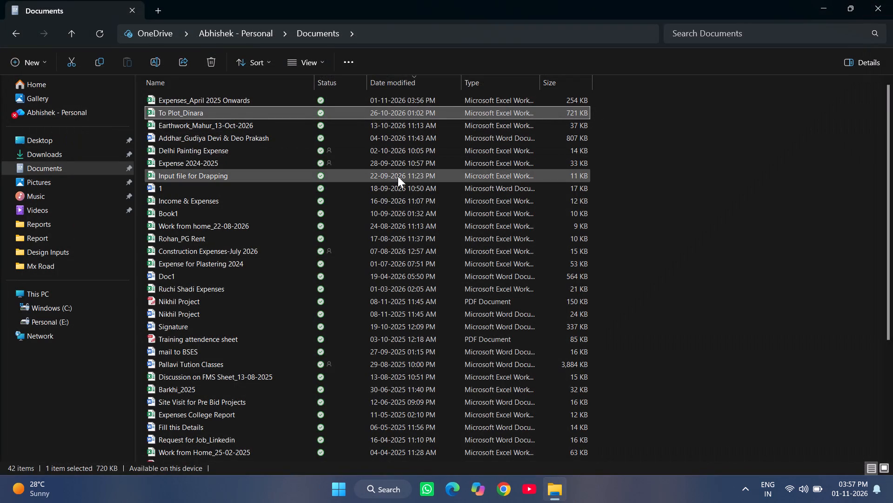
{"action": "scroll", "coordinate": [398, 176], "scroll_direction": "down", "scroll_amount": 17}
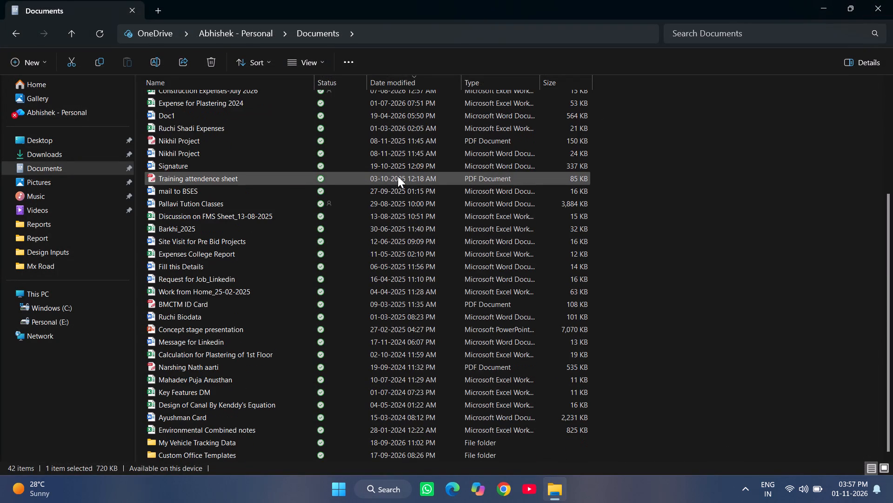
{"action": "left_click", "coordinate": [194, 443]}
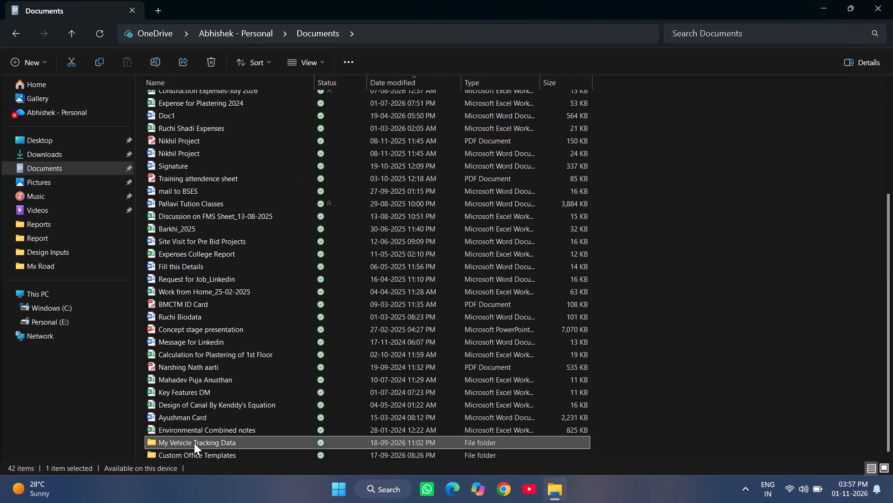
{"action": "key", "text": "Delete"}
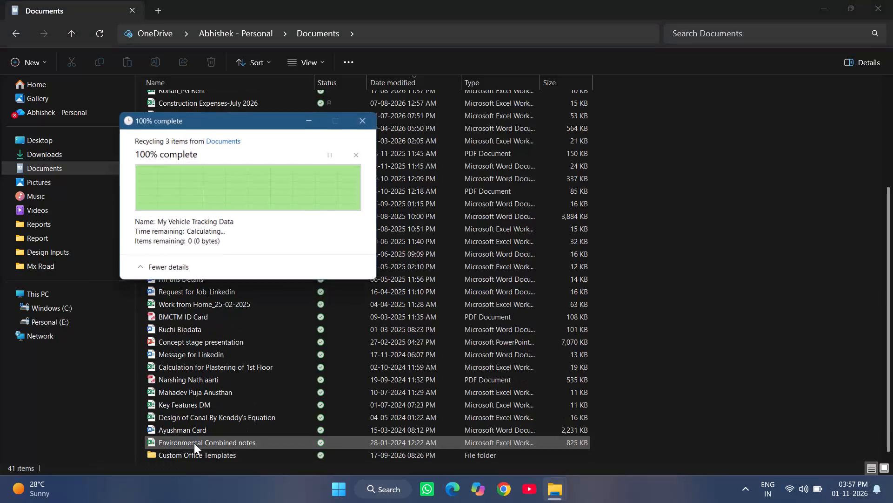
Delete the Custom Office Templates folder from the Documents folder.
{"action": "key", "text": "Down"}
{"action": "key", "text": "Up"}
{"action": "key", "text": "Down"}
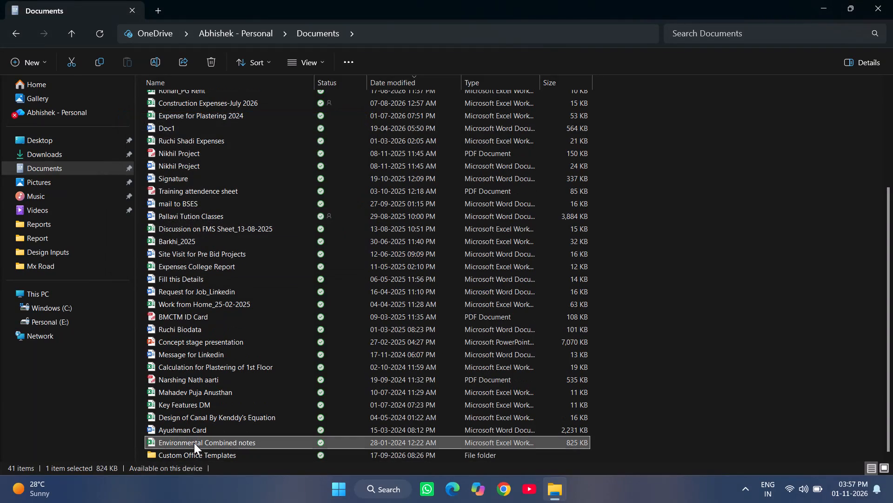
{"action": "key", "text": "Delete"}
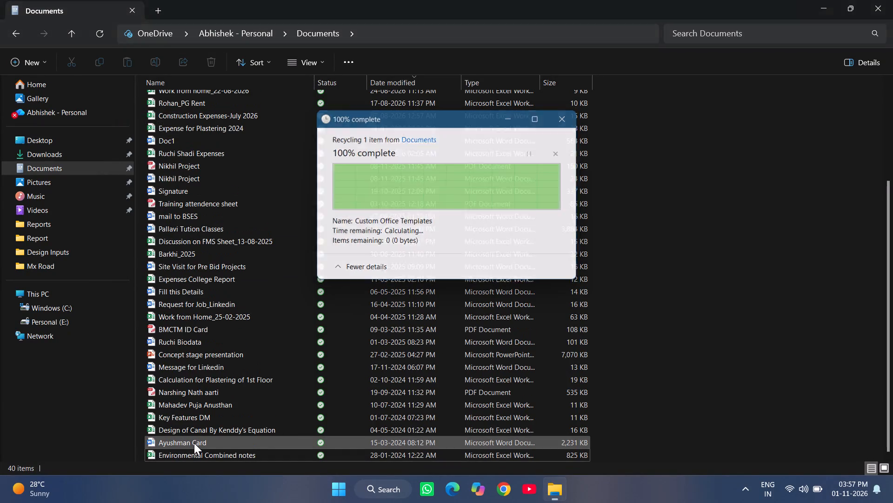
Look through the Documents file list from the oldest files up to the most recently modified workbook.
{"action": "key", "text": "Up"}
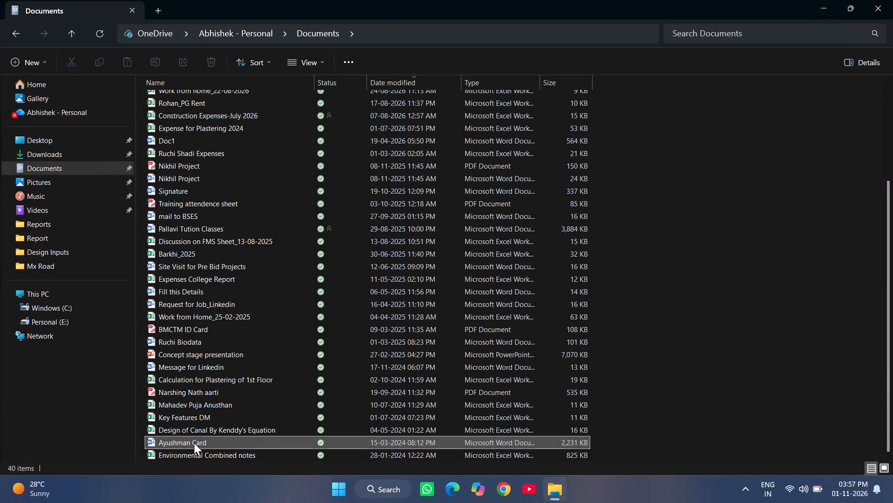
{"action": "key", "text": "Up"}
{"action": "key", "text": "Up"}
{"action": "key", "text": "Up"}
{"action": "key", "text": "Up"}
{"action": "key", "text": "Up"}
{"action": "key", "text": "Up"}
{"action": "key", "text": "Up"}
{"action": "key", "text": "Up"}
{"action": "key", "text": "Up"}
{"action": "key", "text": "Up"}
{"action": "key", "text": "Up"}
{"action": "key", "text": "Up"}
{"action": "key", "text": "Up"}
{"action": "key", "text": "Up"}
{"action": "key", "text": "Up"}
{"action": "key", "text": "Up"}
{"action": "key", "text": "Up"}
{"action": "key", "text": "Up"}
{"action": "key", "text": "Up"}
{"action": "key", "text": "Up"}
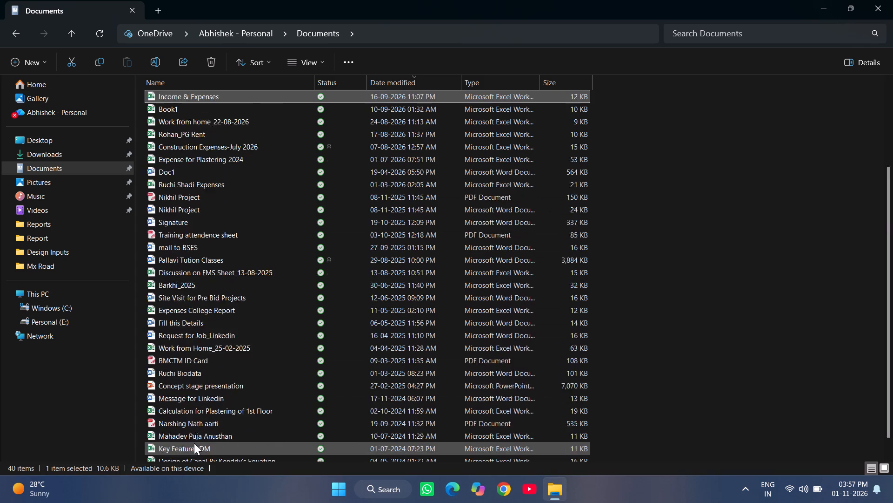
{"action": "key", "text": "Up"}
{"action": "key", "text": "Up"}
{"action": "key", "text": "Up"}
{"action": "key", "text": "Up"}
{"action": "key", "text": "Up"}
{"action": "key", "text": "Up"}
{"action": "key", "text": "Up"}
{"action": "key", "text": "Up"}
{"action": "key", "text": "Up"}
{"action": "key", "text": "Up"}
{"action": "key", "text": "Up"}
{"action": "key", "text": "Up"}
{"action": "key", "text": "Up"}
{"action": "key", "text": "Up"}
{"action": "key", "text": "Up"}
{"action": "key", "text": "Up"}
{"action": "key", "text": "Up"}
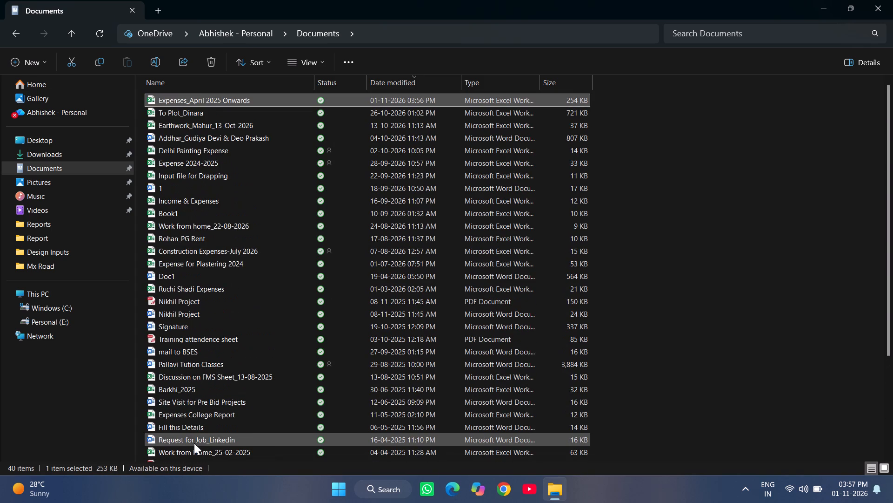
Rename the Expense 2024-2025 workbook as Expense 2024-2026.
{"action": "key", "text": "Down"}
{"action": "key", "text": "Down"}
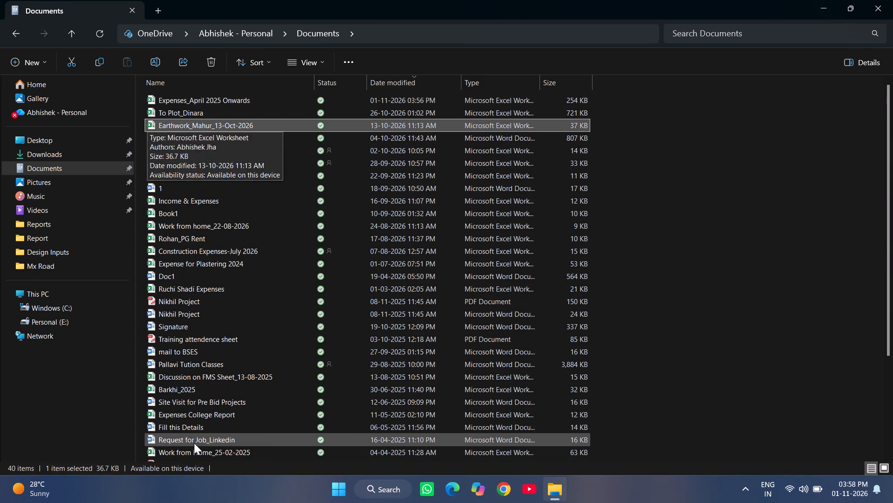
{"action": "key", "text": "Down"}
{"action": "key", "text": "Down"}
{"action": "key", "text": "Down"}
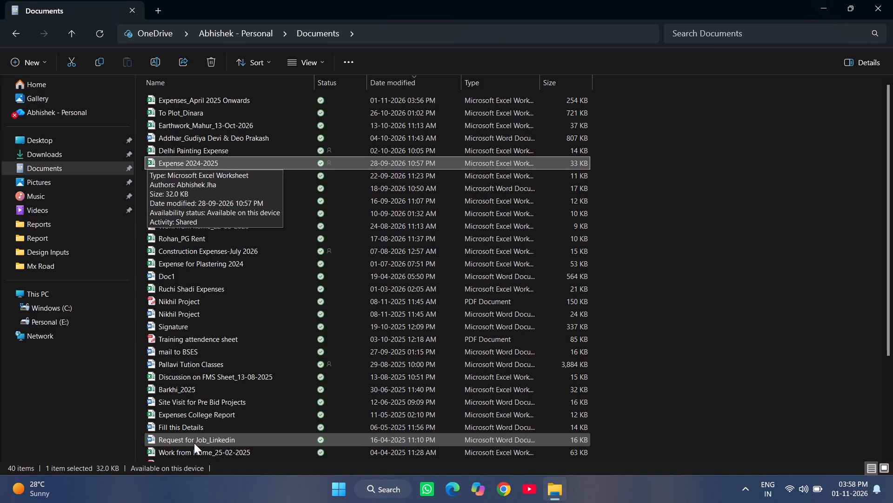
{"action": "key", "text": "F2"}
{"action": "key", "text": "Right"}
{"action": "key", "text": "BackSpace"}
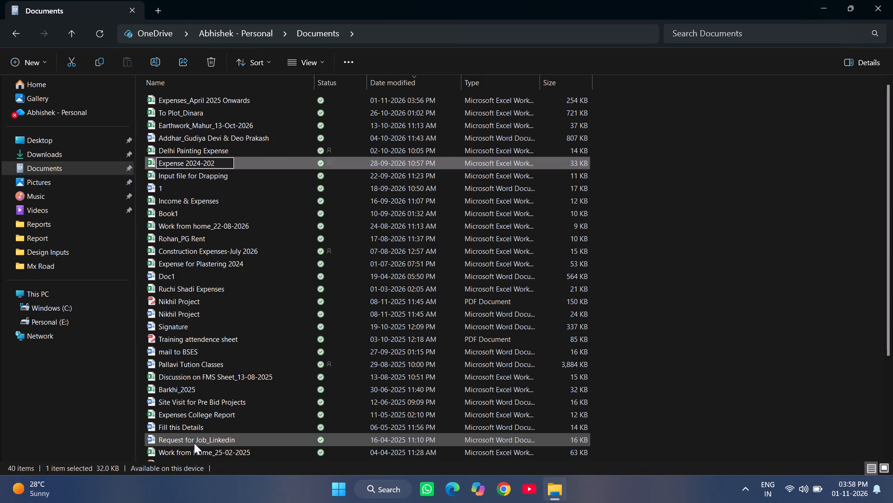
{"action": "key", "text": "6"}
{"action": "key", "text": "Return"}
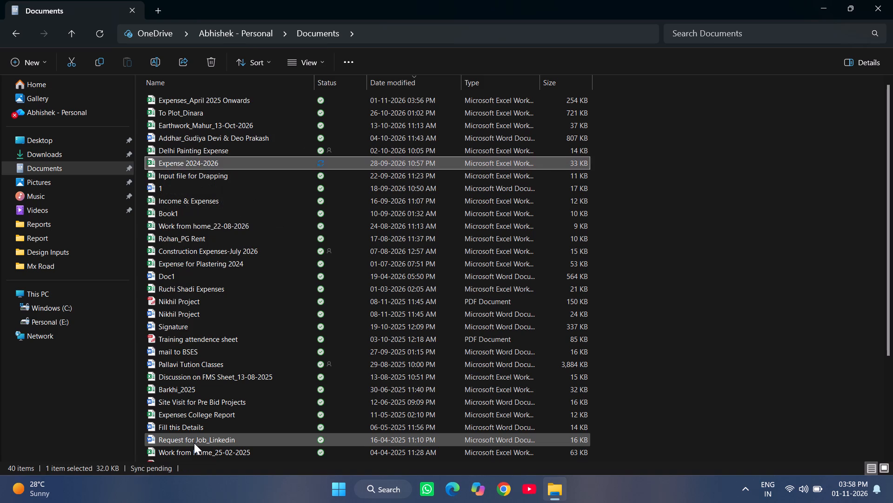
Reopen the Expenses_April 2025 Onwards workbook from Documents and dismiss the circular reference warning.
{"action": "key", "text": "Up"}
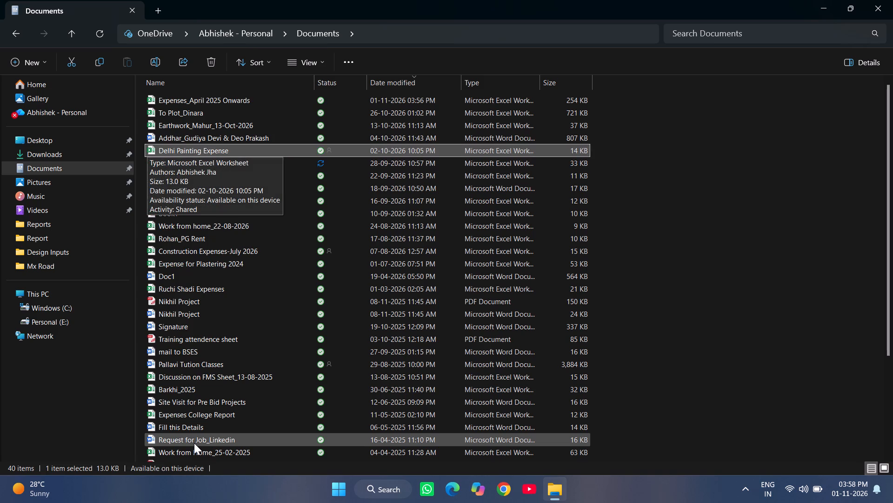
{"action": "key", "text": "Up"}
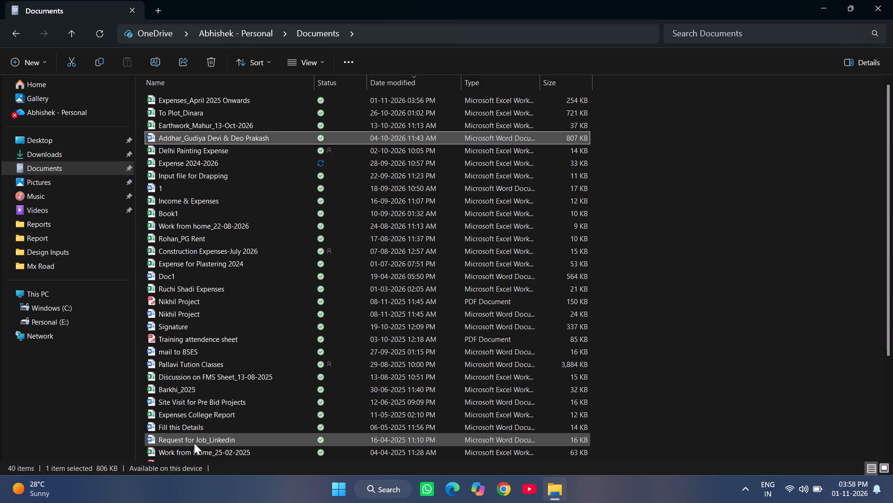
{"action": "key", "text": "Up"}
{"action": "key", "text": "Down"}
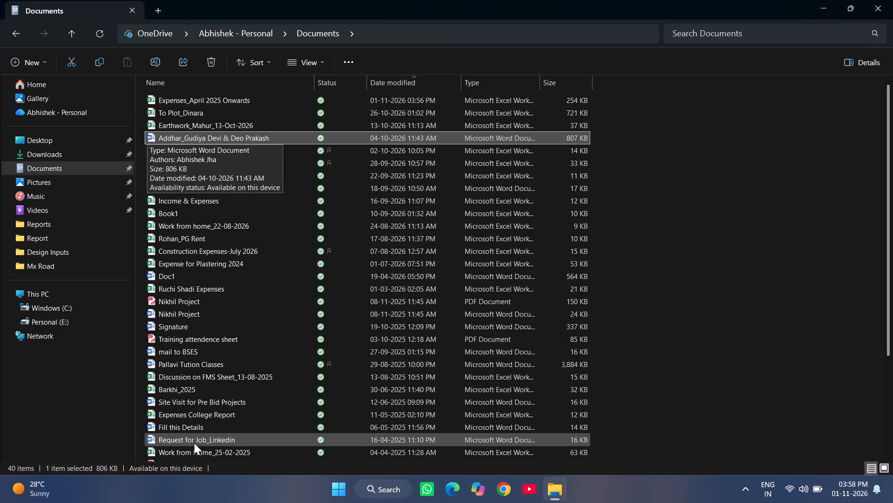
{"action": "key", "text": "Up"}
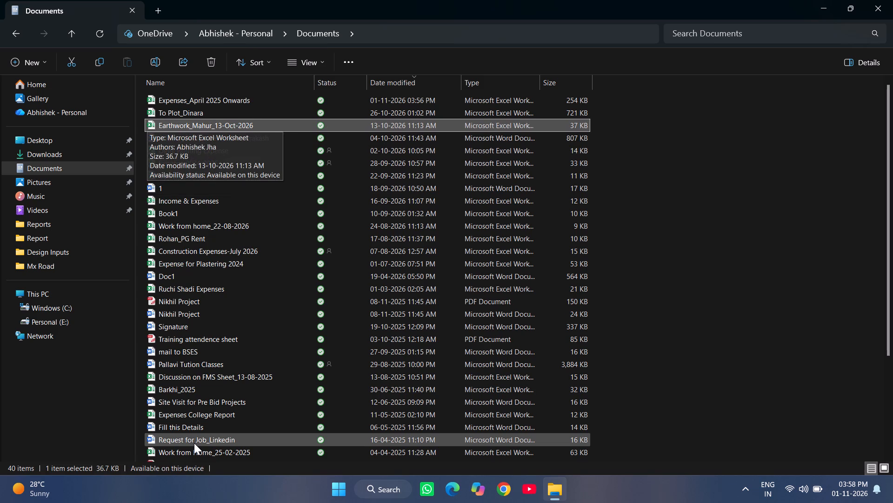
{"action": "key", "text": "Up"}
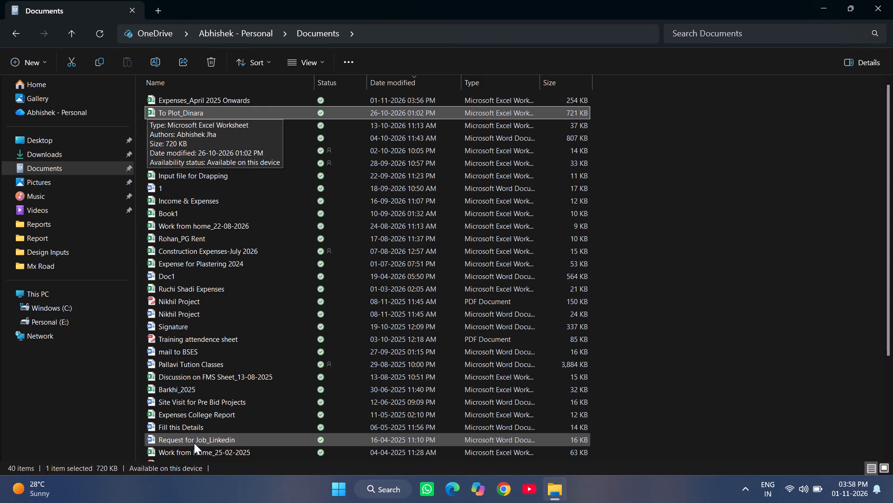
{"action": "key", "text": "Up"}
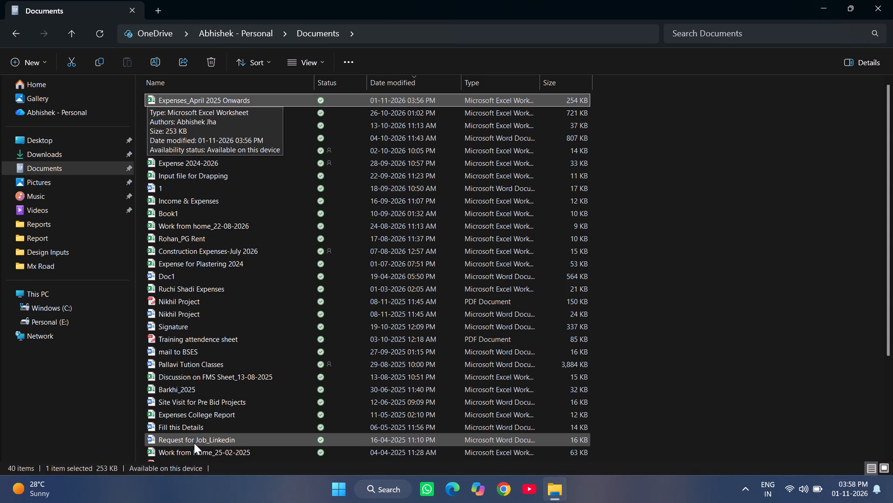
{"action": "key", "text": "Up"}
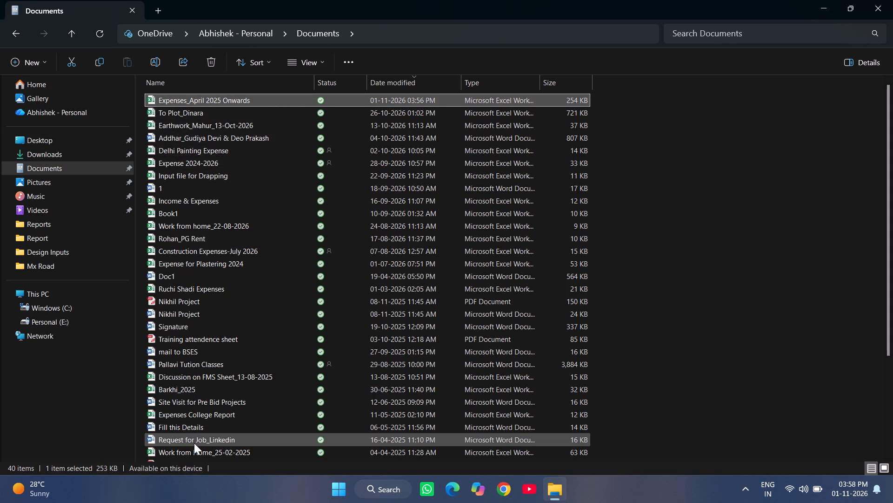
{"action": "key", "text": "Return"}
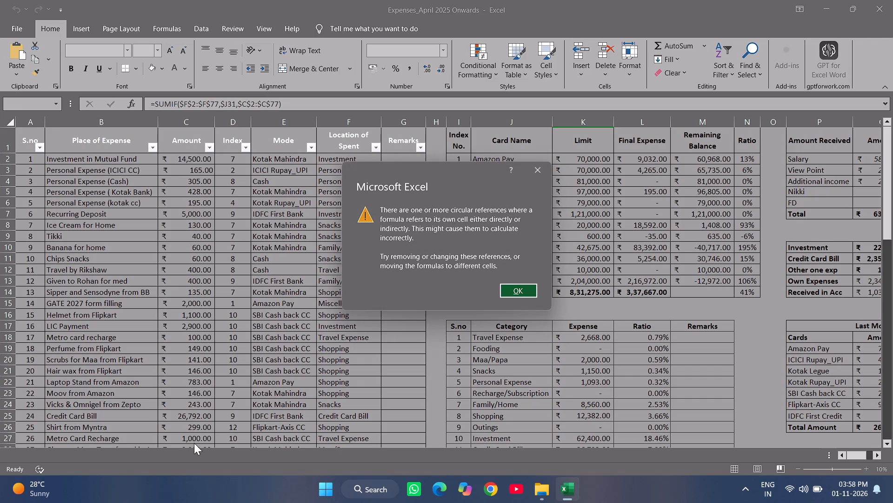
{"action": "left_click", "coordinate": [508, 290]}
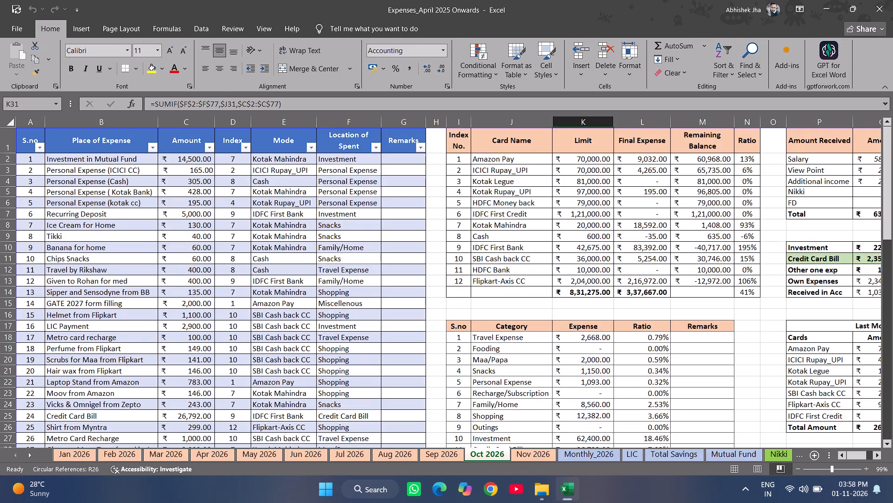
On the Nov 2026 sheet, inspect the Total Amount and IDFC First Credit formulas in the Last Month Credit Card Bills table.
{"action": "left_click", "coordinate": [543, 454]}
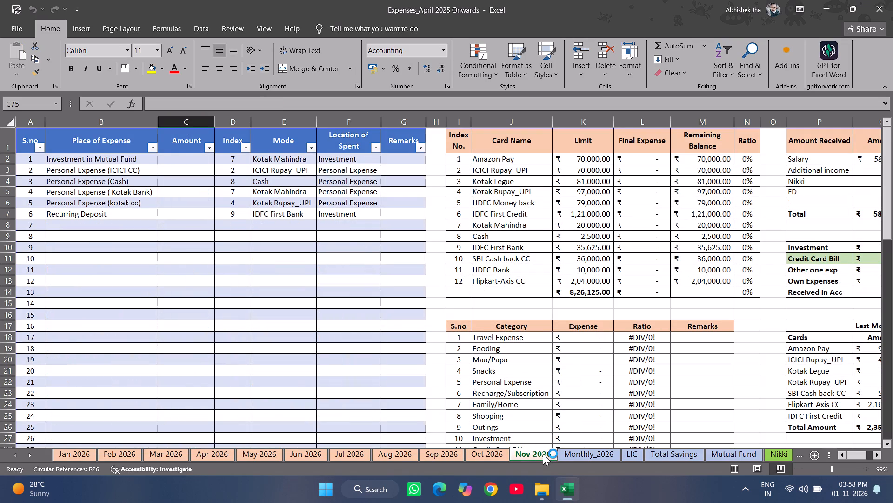
{"action": "scroll", "coordinate": [422, 343], "scroll_direction": "left", "scroll_amount": 6}
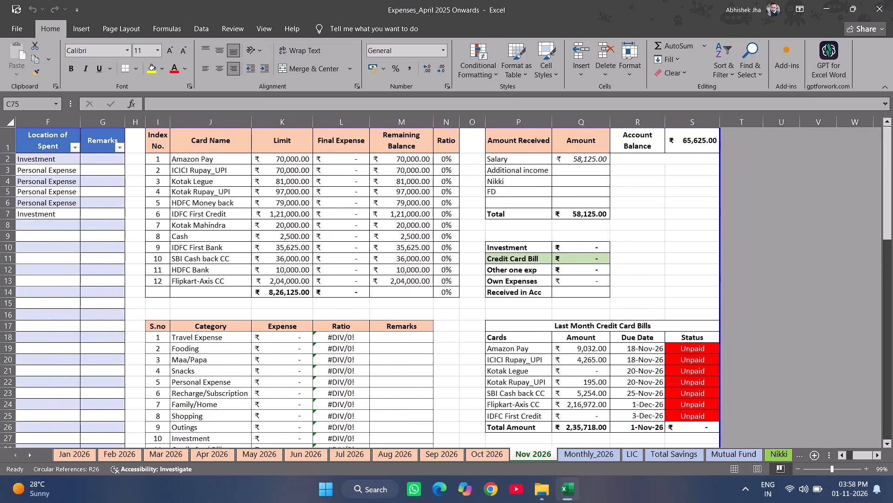
{"action": "scroll", "coordinate": [422, 343], "scroll_direction": "left", "scroll_amount": 1}
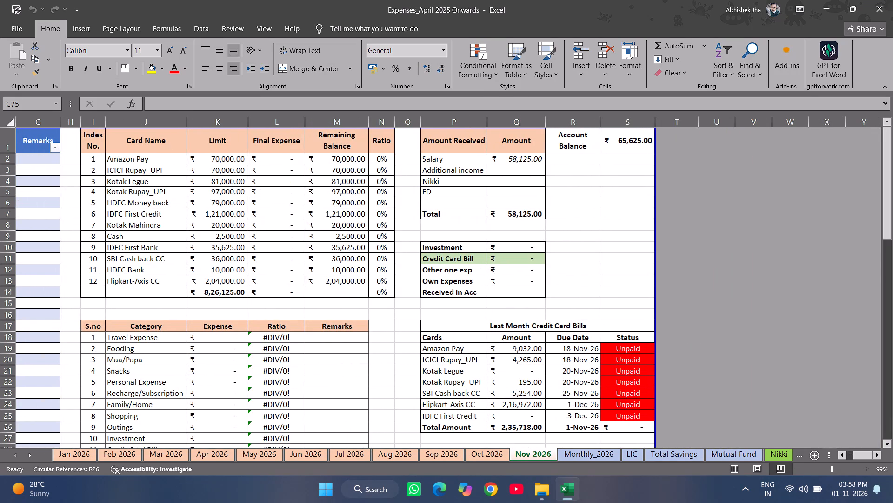
{"action": "double_click", "coordinate": [527, 431]}
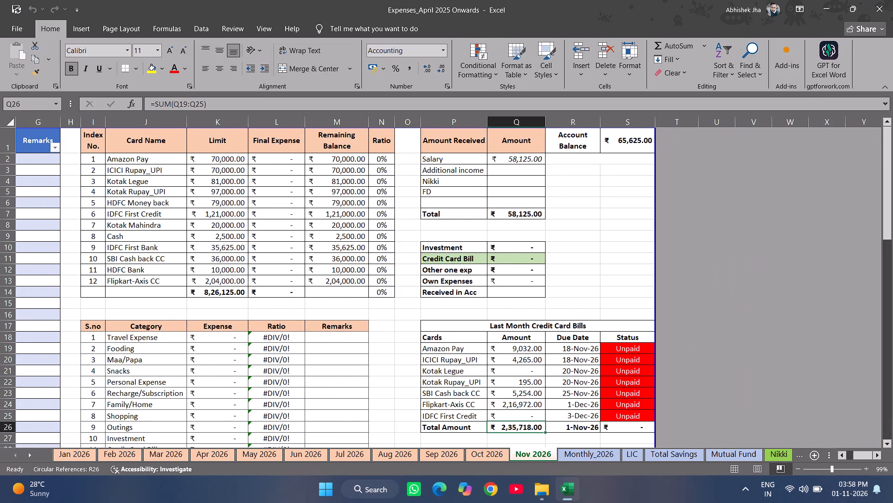
{"action": "key", "text": "F2"}
{"action": "key", "text": "Escape"}
{"action": "key", "text": "Up"}
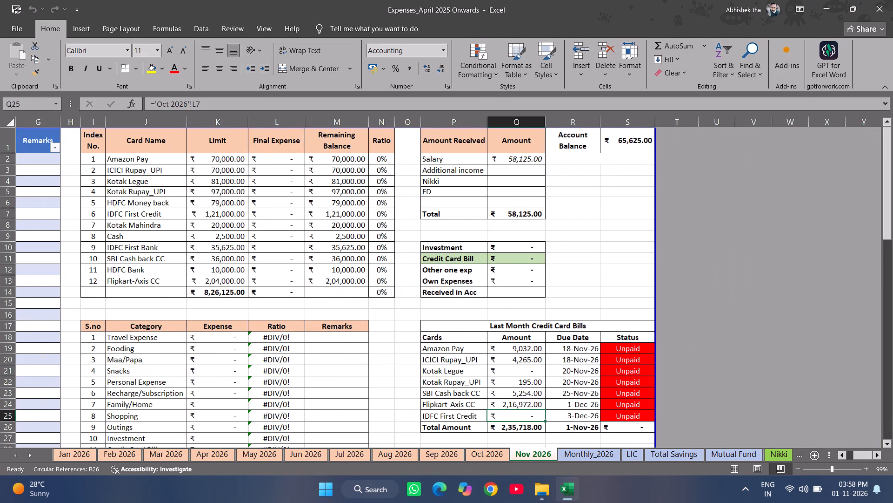
Examine the Amount formulas from Amazon Pay through SBI Cash back CC in the Last Month Credit Card Bills table.
{"action": "key", "text": "Up"}
{"action": "key", "text": "Up"}
{"action": "key", "text": "shift+Up"}
{"action": "key", "text": "shift+Up"}
{"action": "key", "text": "shift+Up"}
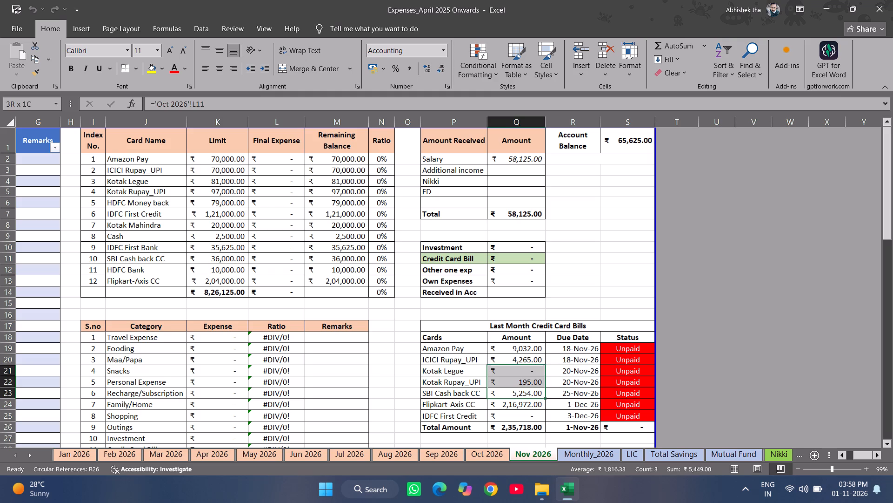
{"action": "key", "text": "shift+Up"}
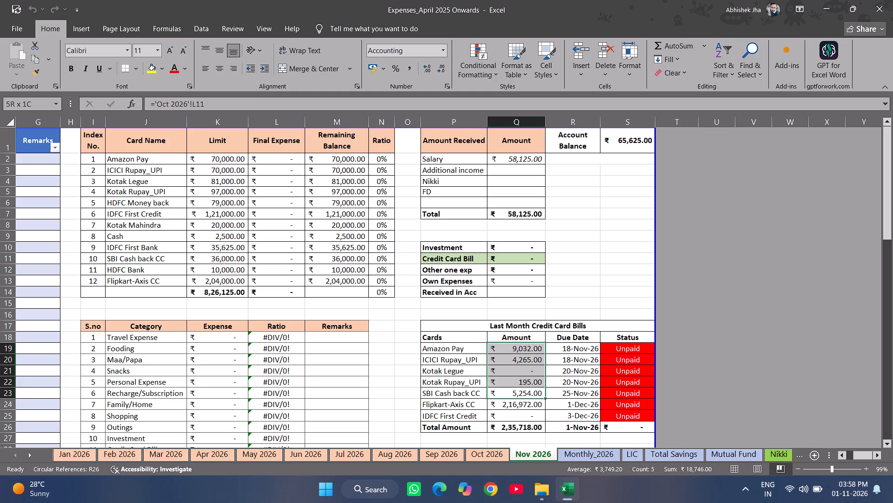
{"action": "key", "text": "Return"}
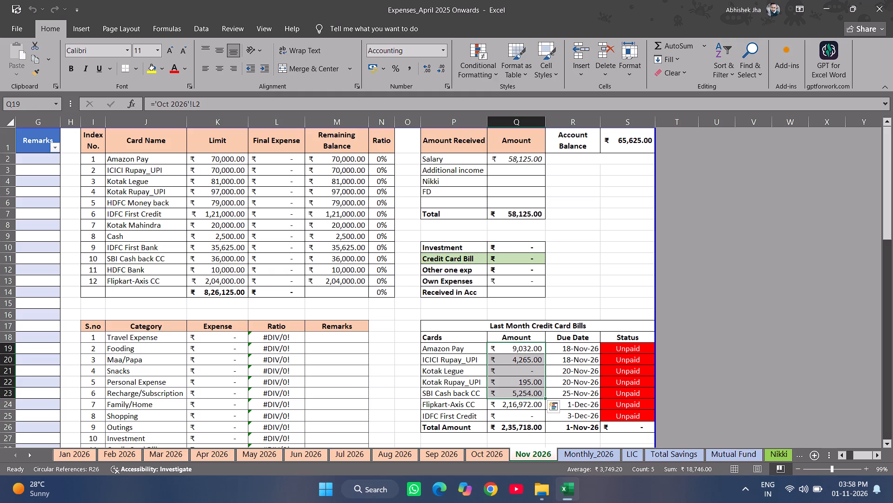
{"action": "key", "text": "Return"}
{"action": "key", "text": "Return"}
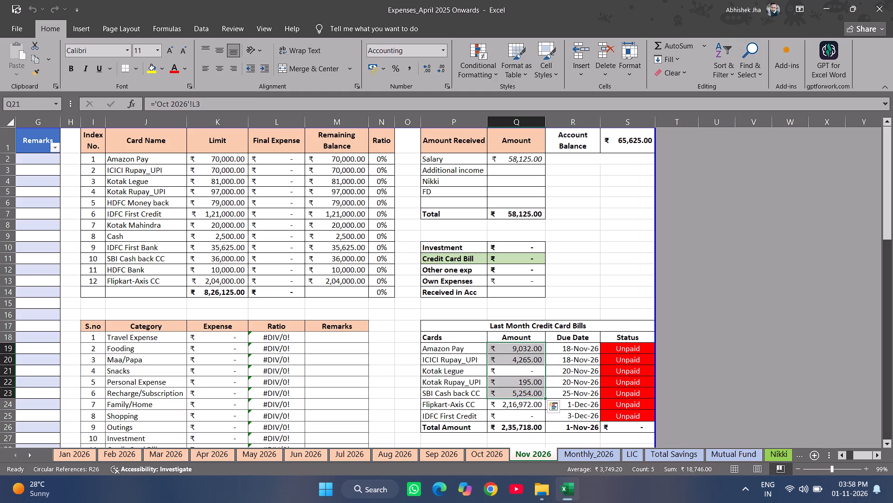
{"action": "key", "text": "Return"}
{"action": "key", "text": "Return"}
{"action": "key", "text": "Right"}
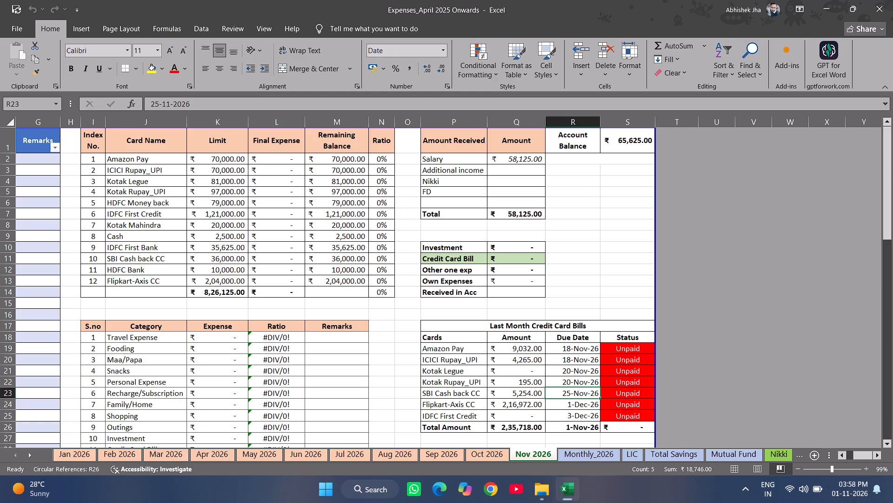
Save the Expenses_April 2025 Onwards workbook.
{"action": "key", "text": "ctrl+s"}
{"action": "key", "text": "ctrl+s"}
{"action": "key", "text": "ctrl+s"}
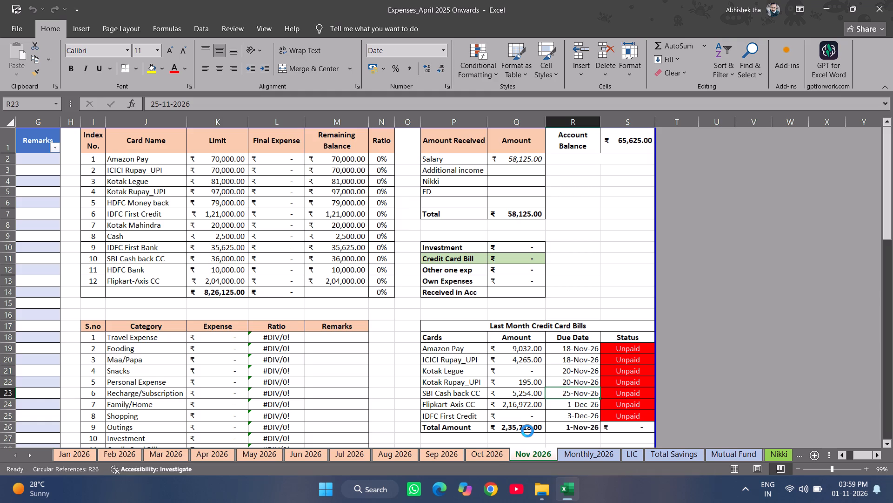
{"action": "key", "text": "ctrl+s"}
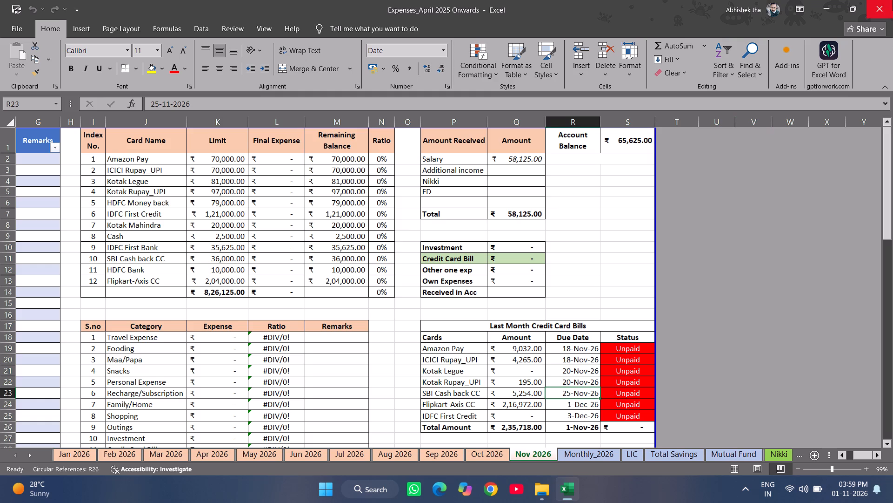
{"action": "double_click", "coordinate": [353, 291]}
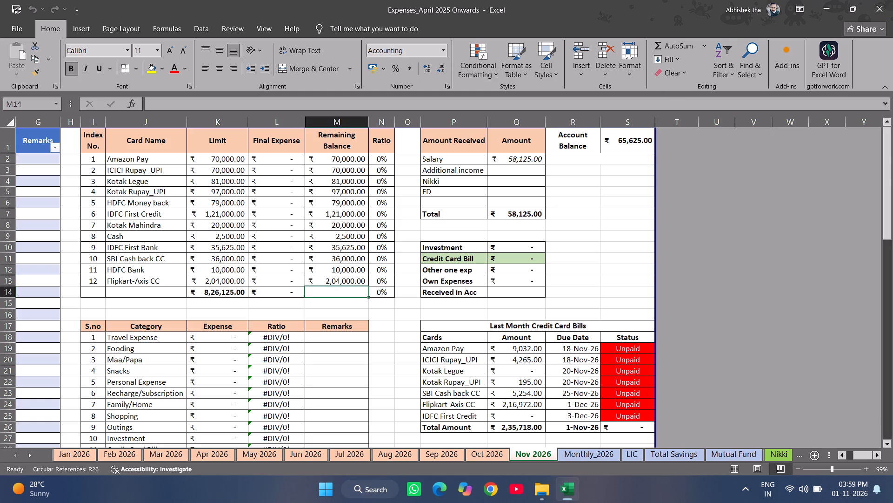
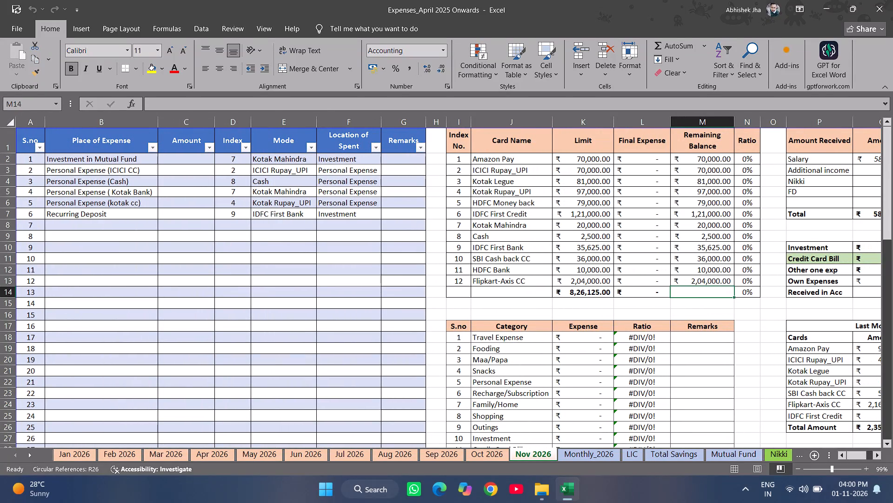
Narrow the Index column and autofit the Mode, Location of Spent, Remarks and Place of Expense columns on the Nov 2026 sheet.
{"action": "left_click_drag", "start_coordinate": [255, 124], "coordinate": [246, 126]}
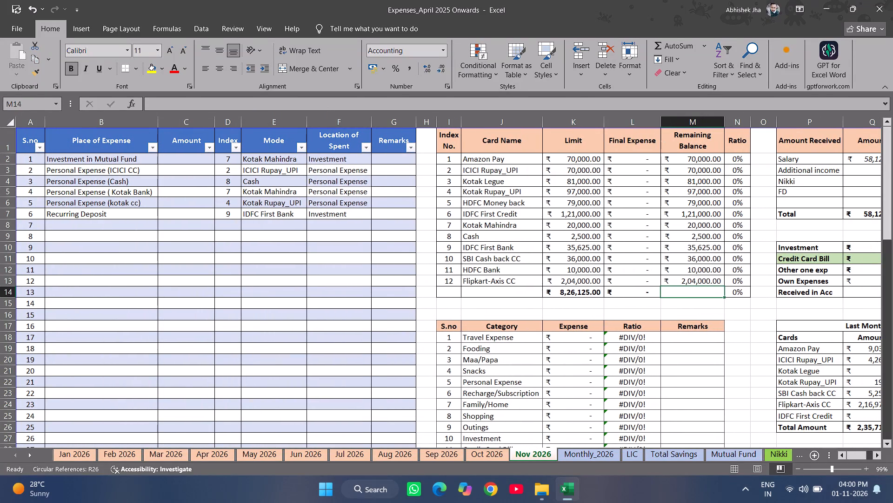
{"action": "double_click", "coordinate": [312, 119]}
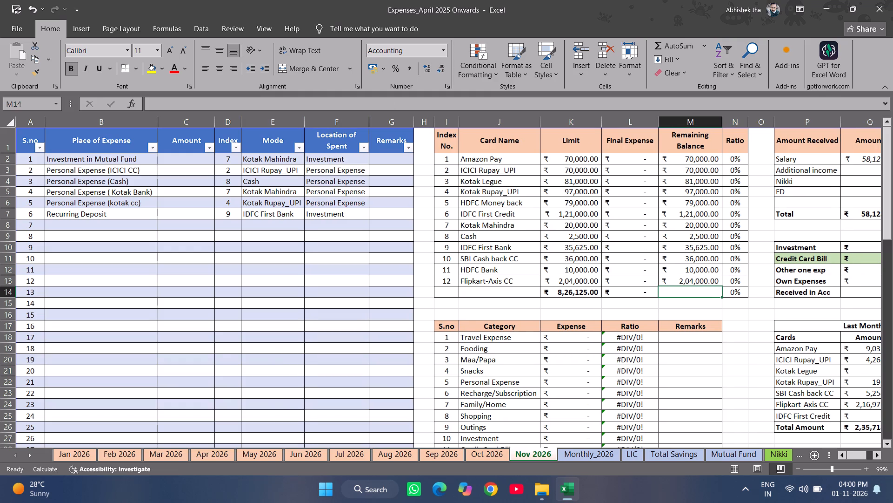
{"action": "double_click", "coordinate": [370, 124]}
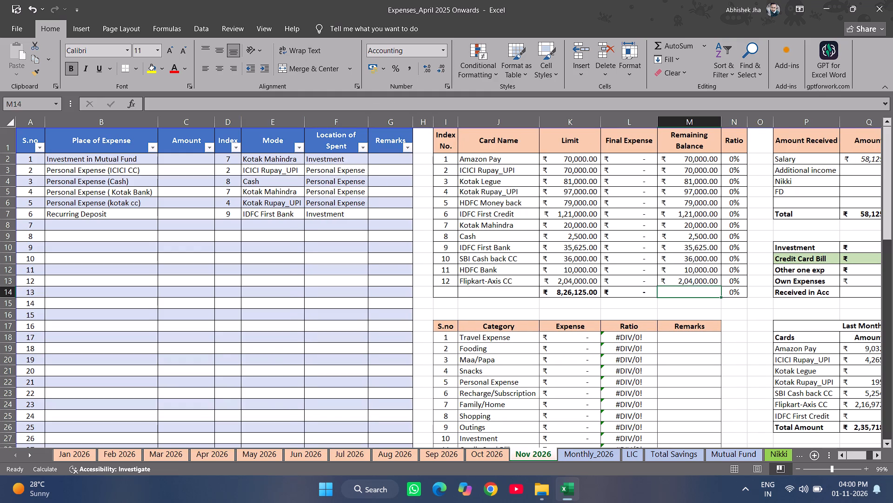
{"action": "double_click", "coordinate": [409, 124]}
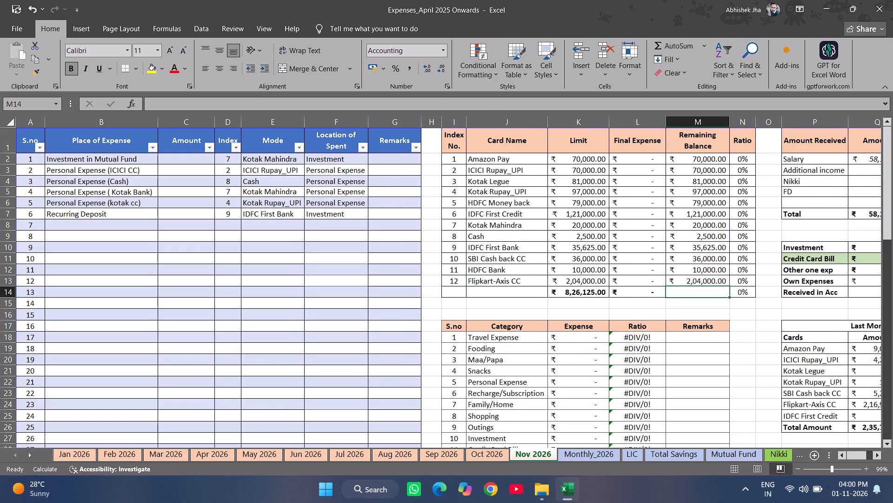
{"action": "double_click", "coordinate": [154, 126]}
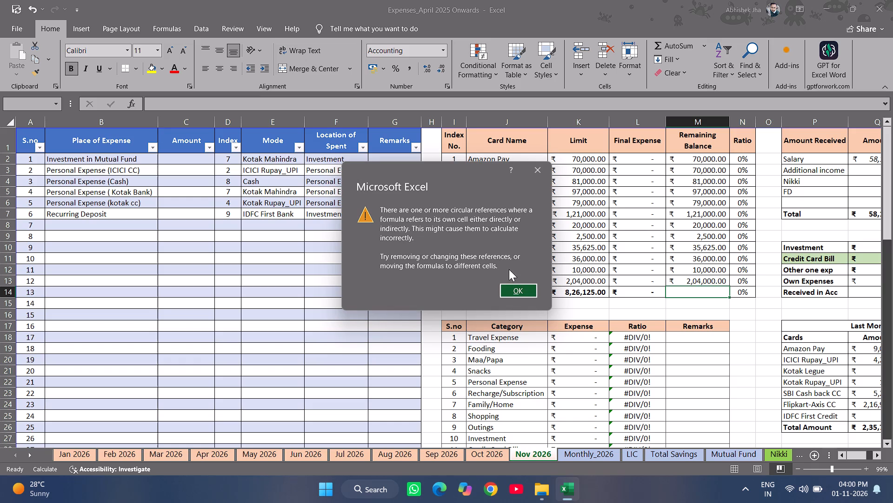
{"action": "left_click", "coordinate": [529, 286]}
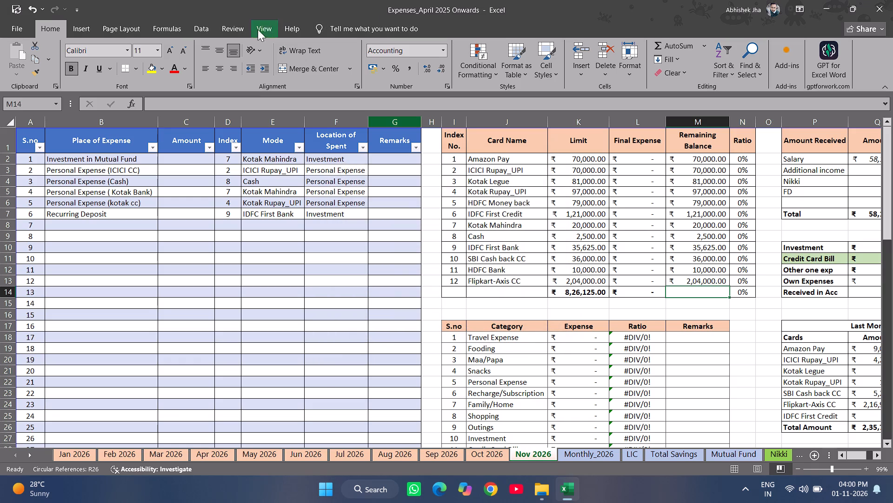
Run Error Checking on the Nov 2026 sheet, close it without changes, and try to remove any trace arrows.
{"action": "left_click", "coordinate": [244, 32]}
{"action": "left_click", "coordinate": [173, 32]}
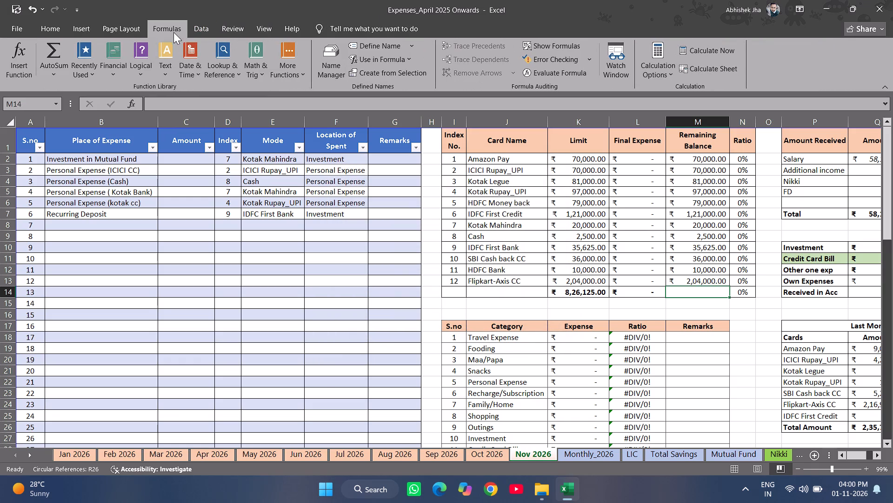
{"action": "left_click", "coordinate": [572, 58]}
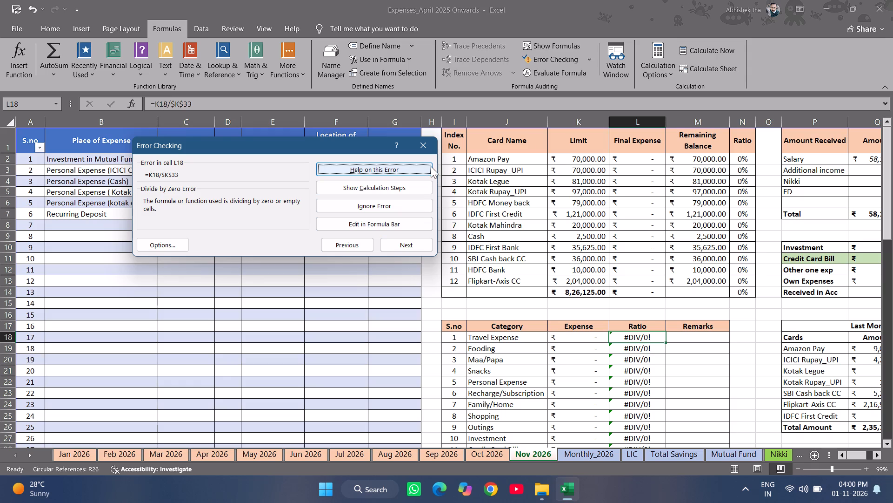
{"action": "left_click", "coordinate": [432, 150]}
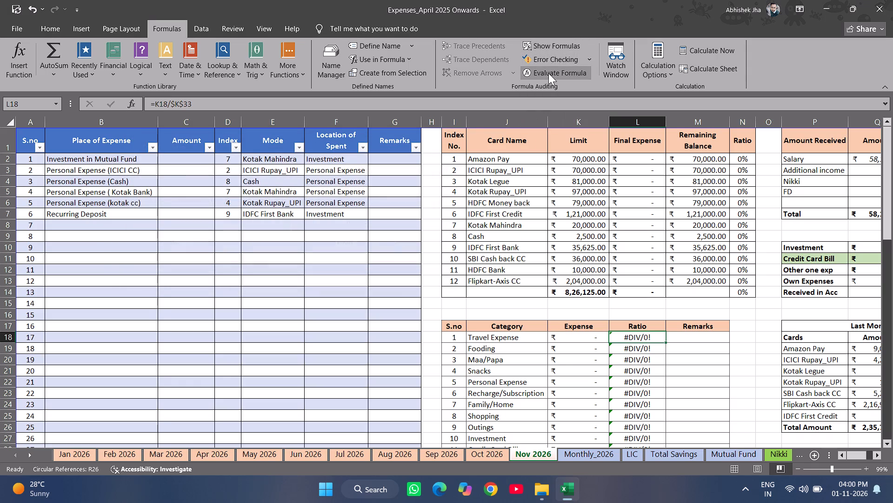
{"action": "left_click", "coordinate": [486, 72]}
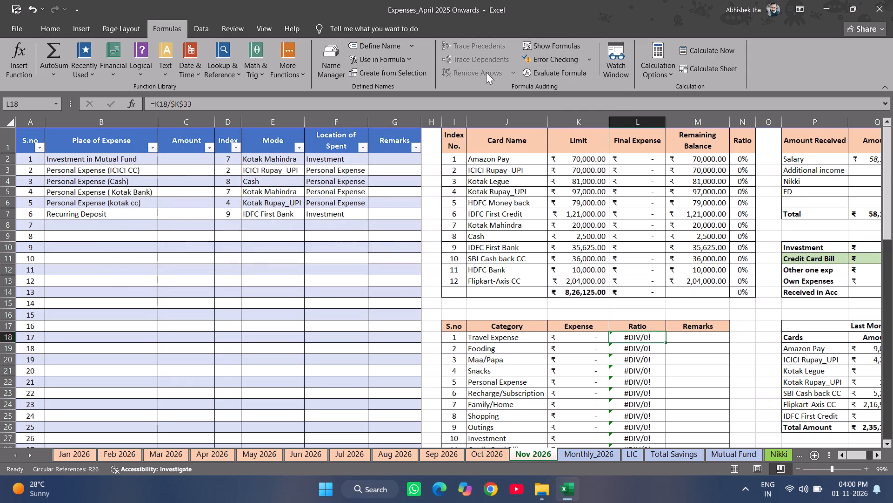
Inspect the expense table's ICICI CC amount and Kotak Bank row cells, and the Travel Expense formula in the category table.
{"action": "left_click", "coordinate": [169, 169]}
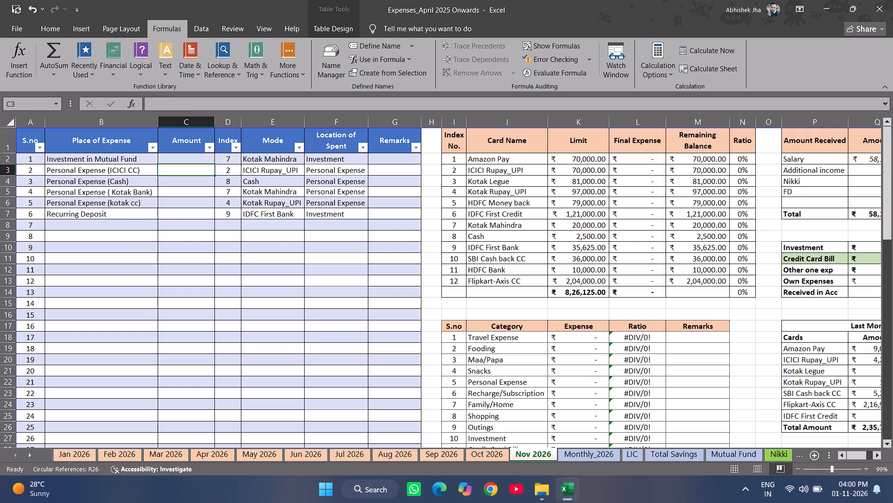
{"action": "left_click", "coordinate": [133, 187]}
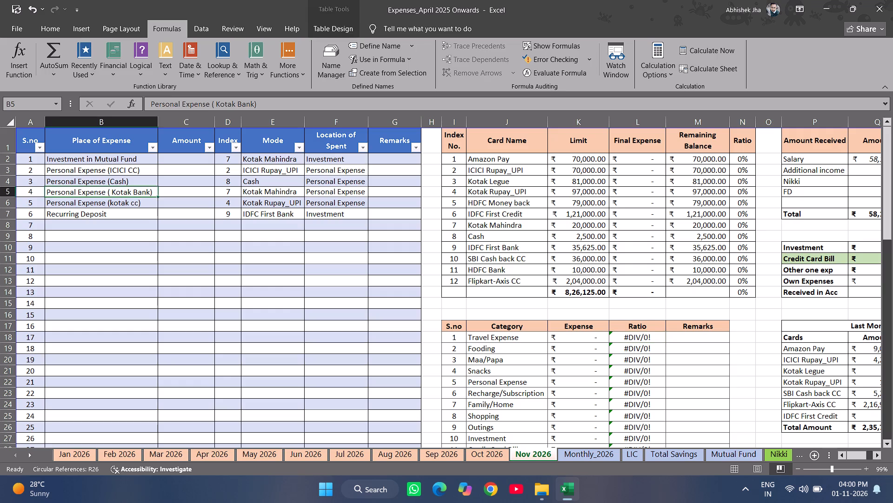
{"action": "left_click", "coordinate": [229, 196]}
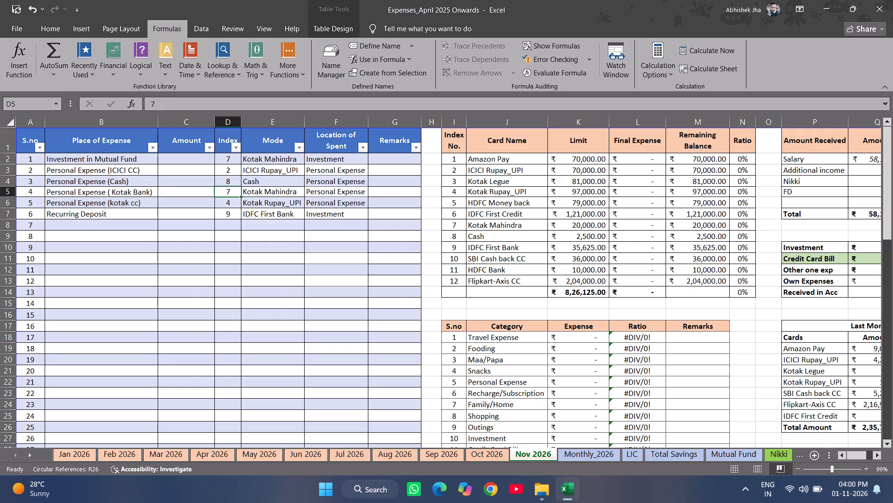
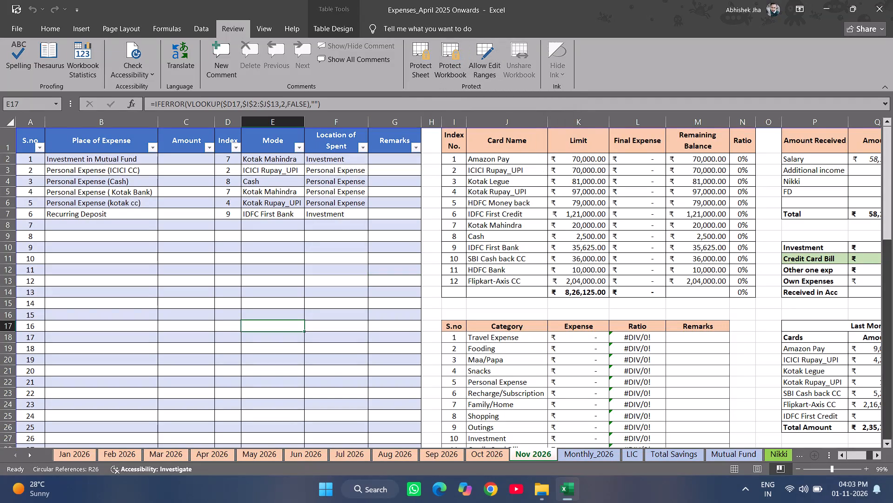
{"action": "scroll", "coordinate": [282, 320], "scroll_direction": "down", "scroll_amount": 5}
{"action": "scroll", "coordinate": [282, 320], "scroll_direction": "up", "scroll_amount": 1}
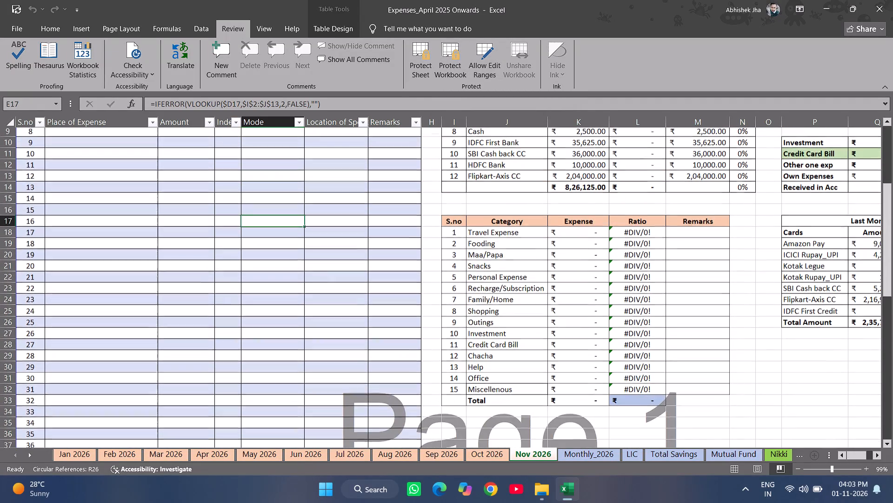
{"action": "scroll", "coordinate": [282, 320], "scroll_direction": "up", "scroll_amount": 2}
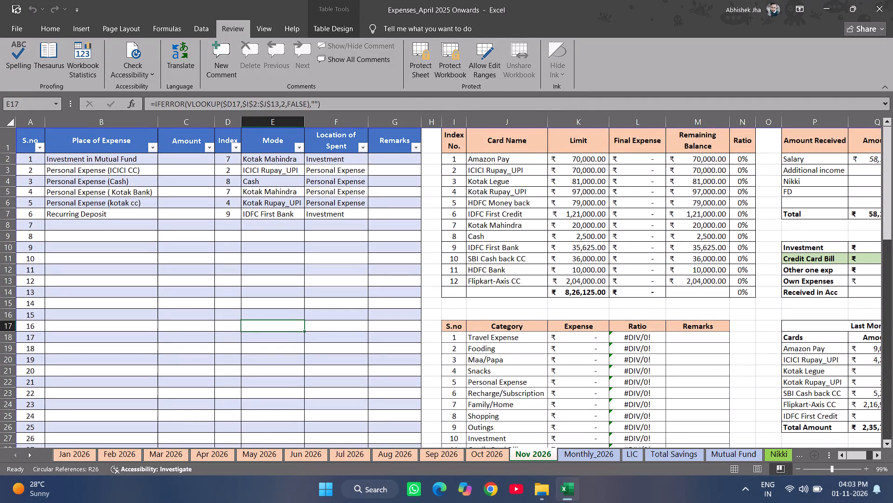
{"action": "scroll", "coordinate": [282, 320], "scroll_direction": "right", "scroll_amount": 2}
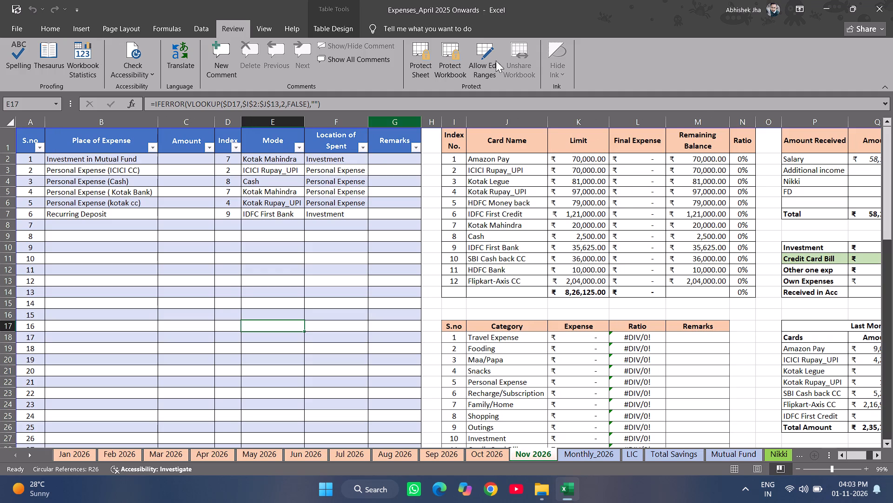
Close the Expenses_April 2025 Onwards workbook, saving its changes.
{"action": "left_click", "coordinate": [892, 0]}
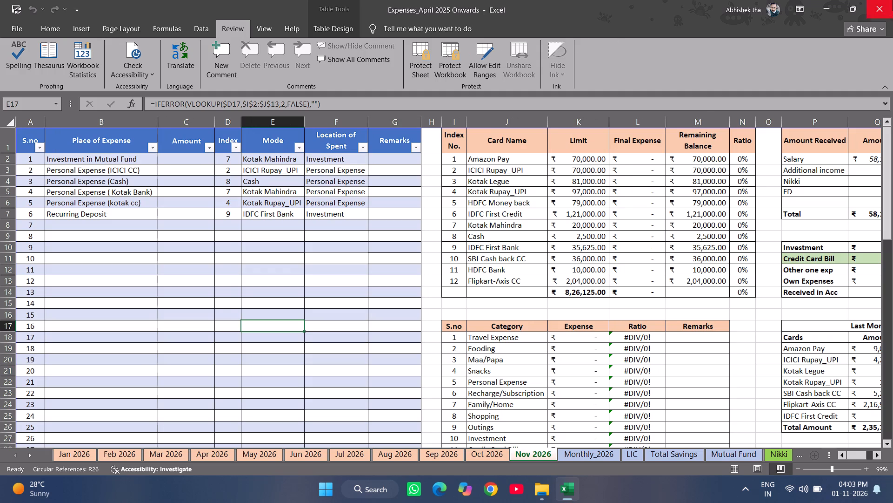
{"action": "left_click", "coordinate": [417, 252]}
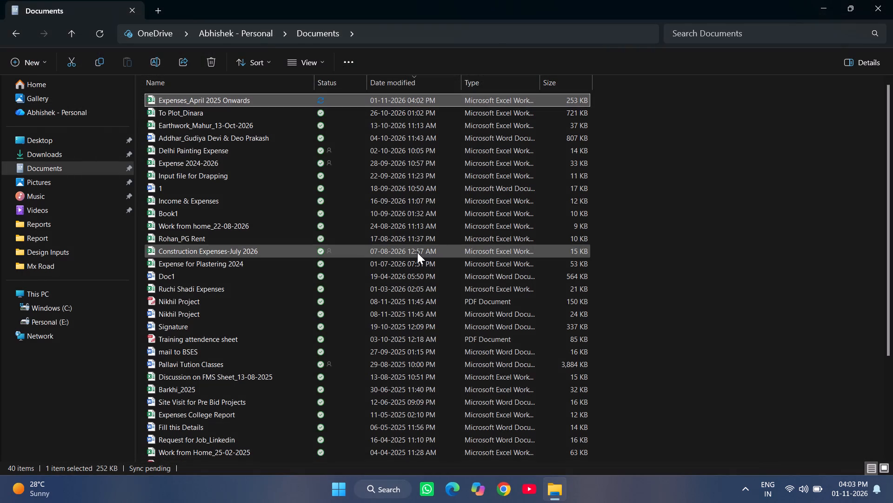
Refresh the Documents folder repeatedly to check the OneDrive sync status of the Expenses_April 2025 Onwards workbook.
{"action": "left_click", "coordinate": [753, 231]}
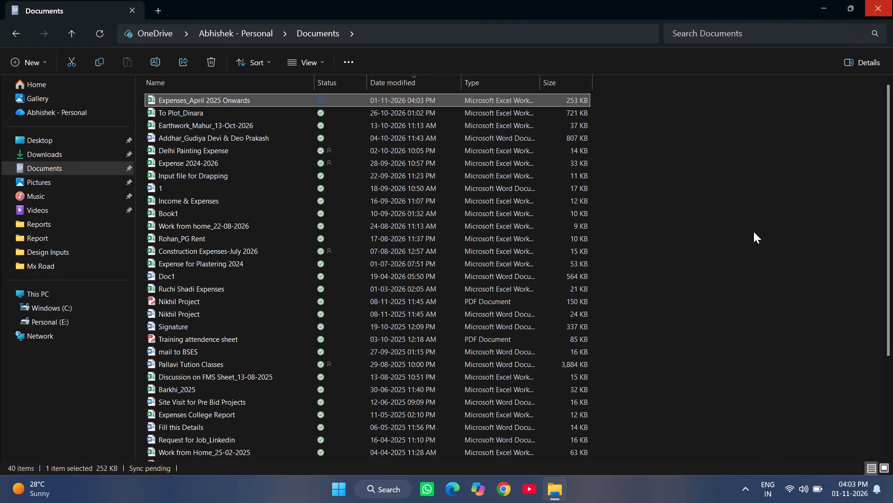
{"action": "key", "text": "ctrl+r"}
{"action": "key", "text": "ctrl+r"}
{"action": "key", "text": "ctrl+r"}
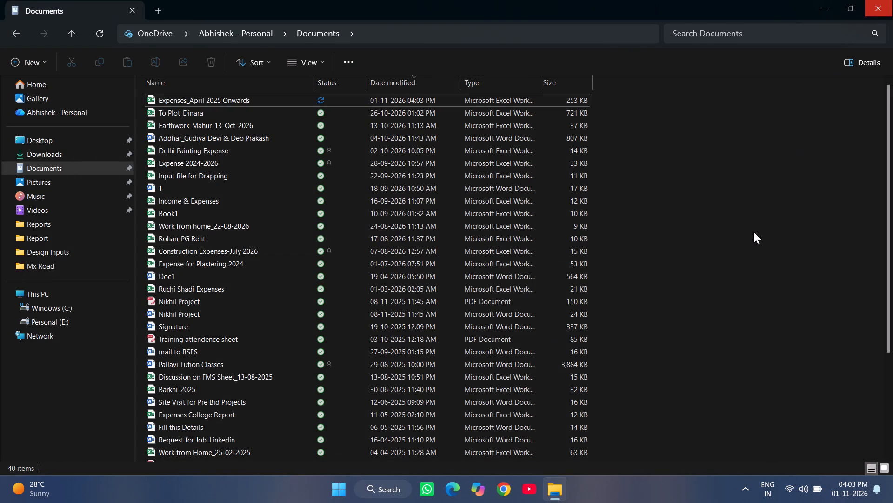
{"action": "key", "text": "ctrl+r"}
{"action": "key", "text": "ctrl+r"}
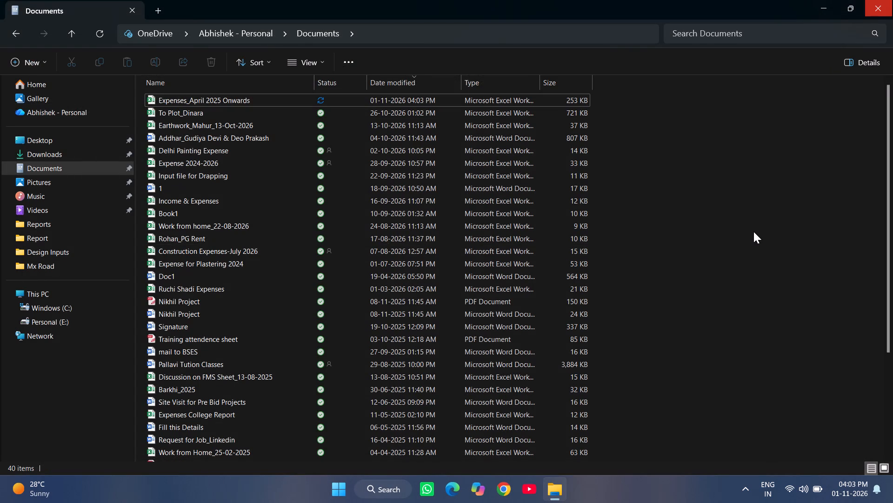
{"action": "key", "text": "ctrl+r"}
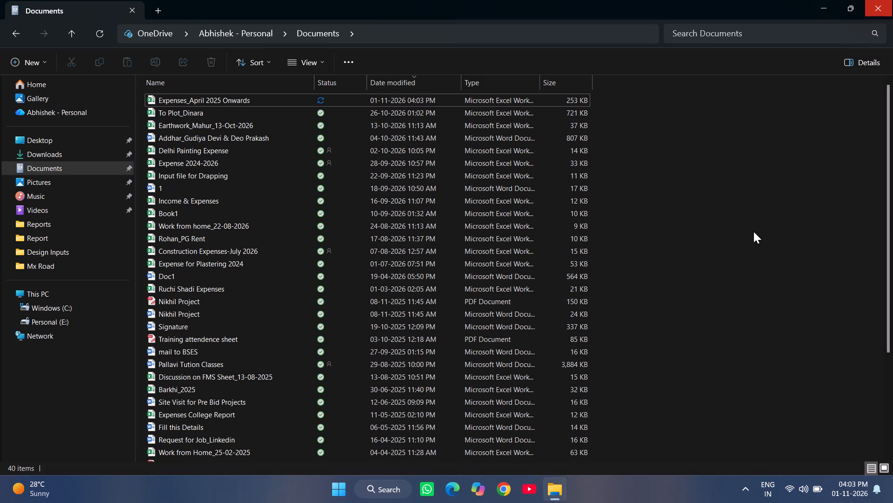
{"action": "key", "text": "ctrl+r"}
{"action": "key", "text": "ctrl+r"}
{"action": "key", "text": "ctrl+r"}
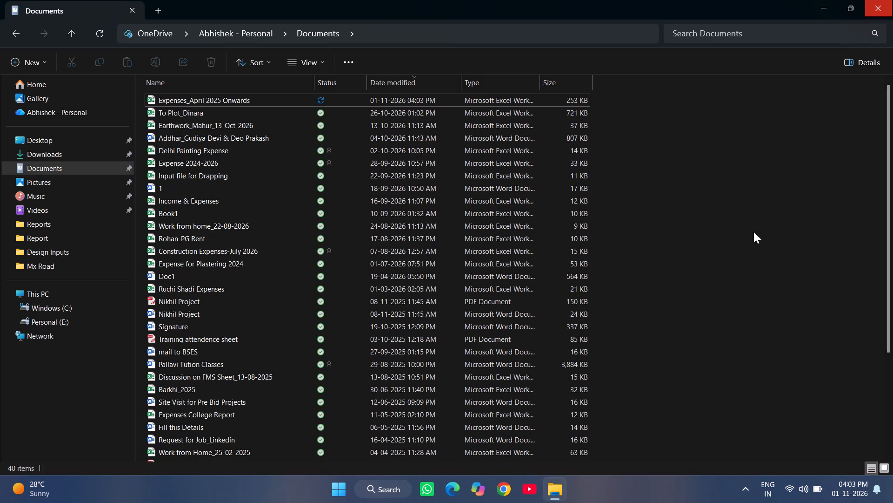
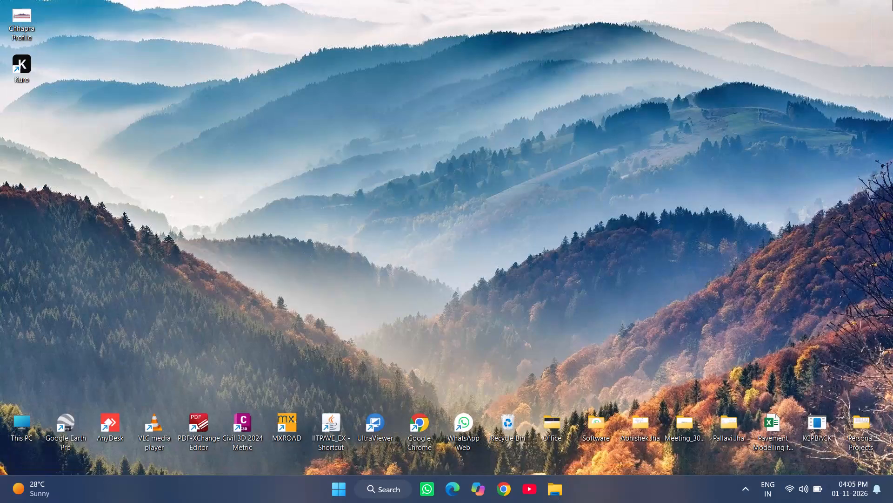
Refresh the Windows desktop.
{"action": "right_click", "coordinate": [462, 39]}
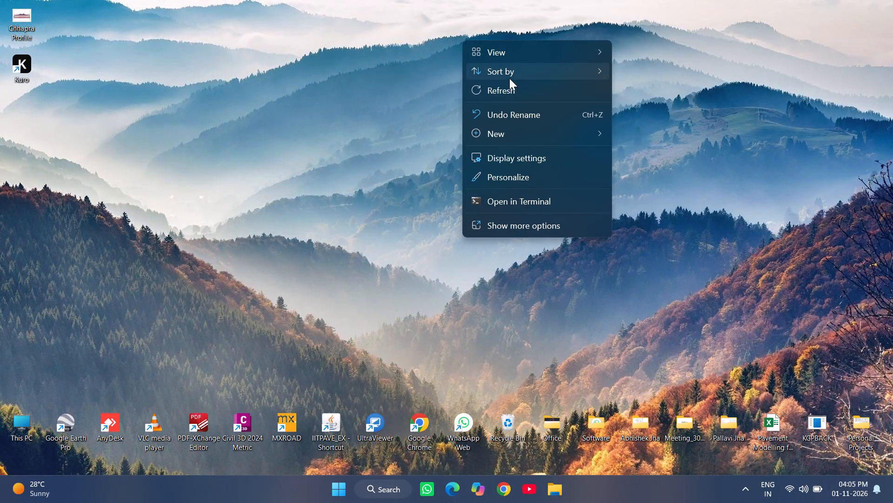
{"action": "left_click", "coordinate": [509, 93]}
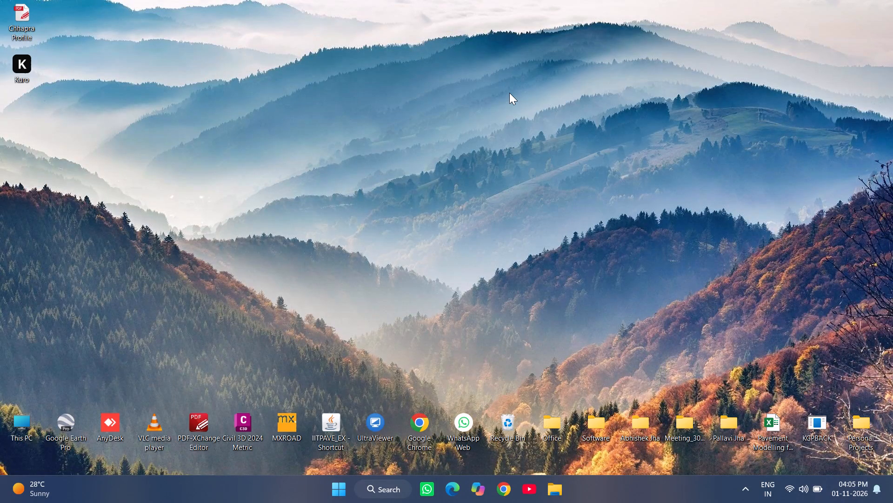